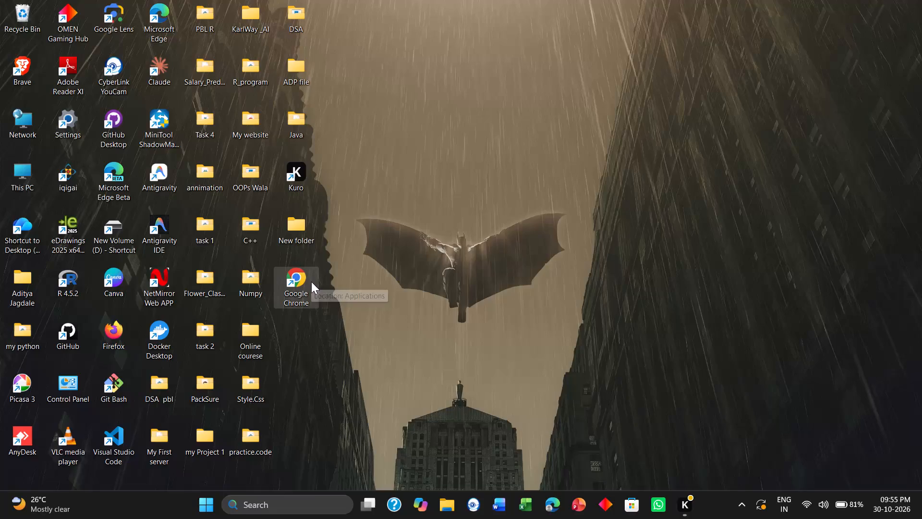
Launch Google Chrome and search for Canva.
double_click(311, 282)
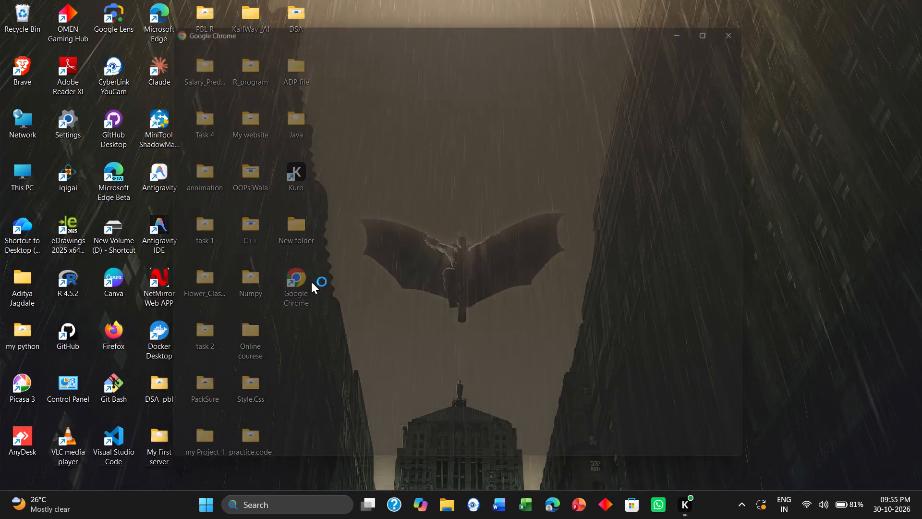
click(524, 229)
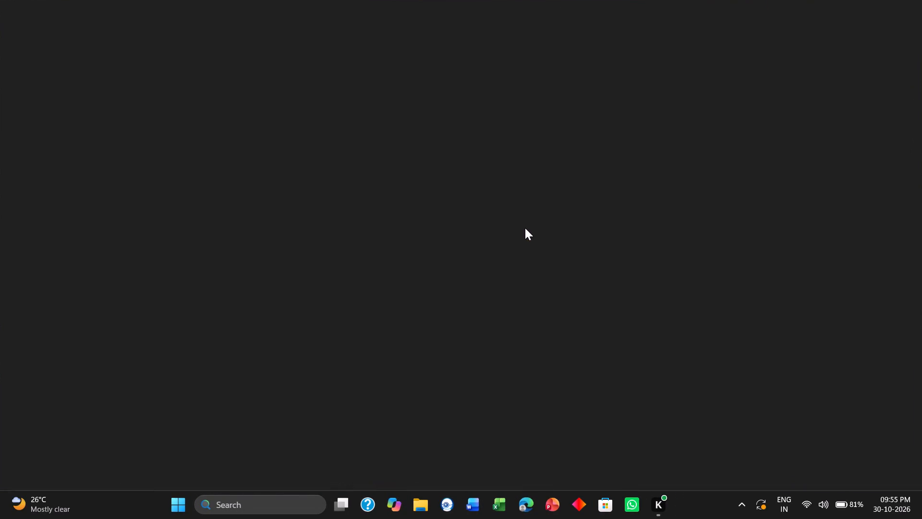
click(527, 238)
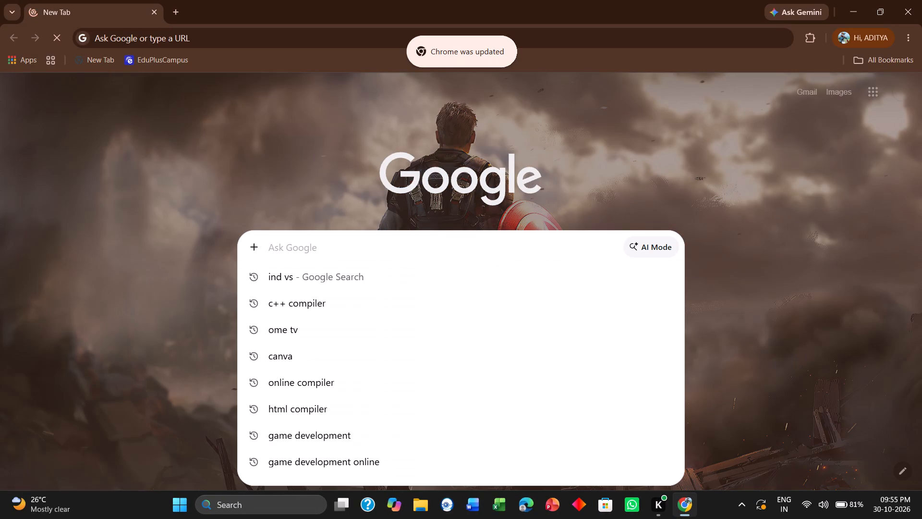
text(ca)
key(Return)
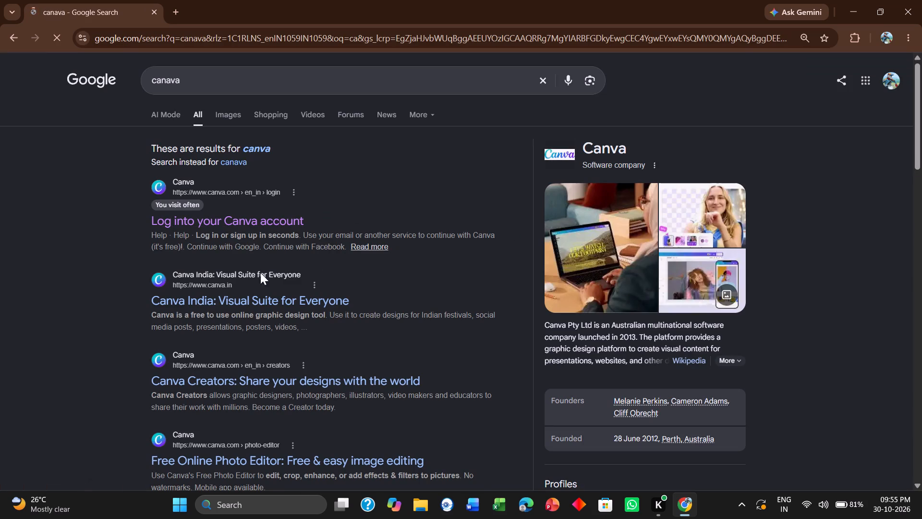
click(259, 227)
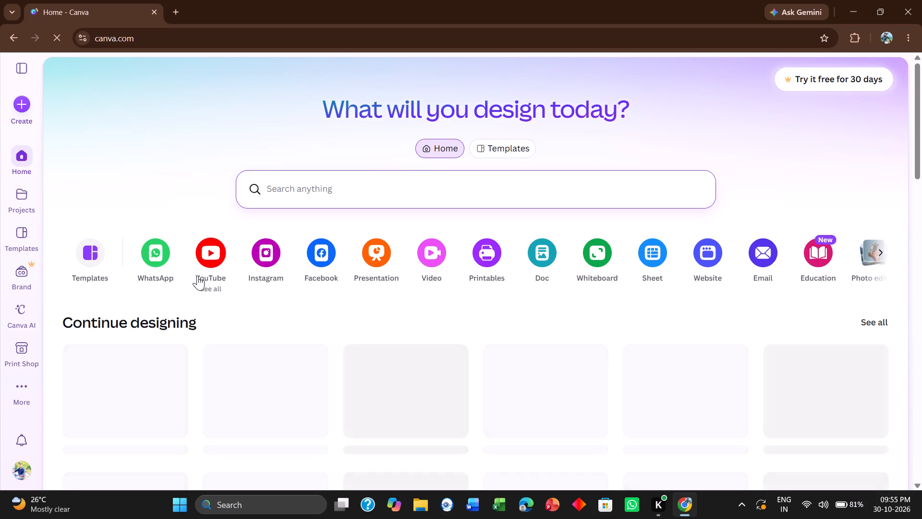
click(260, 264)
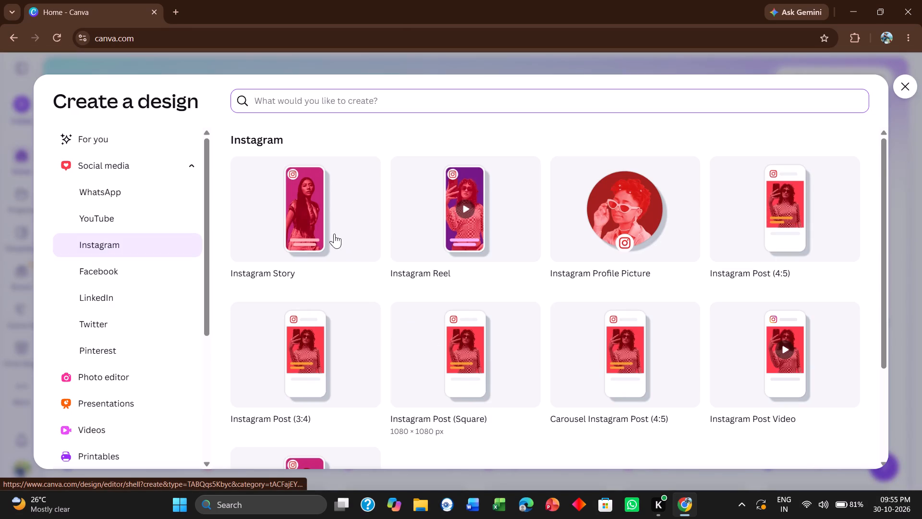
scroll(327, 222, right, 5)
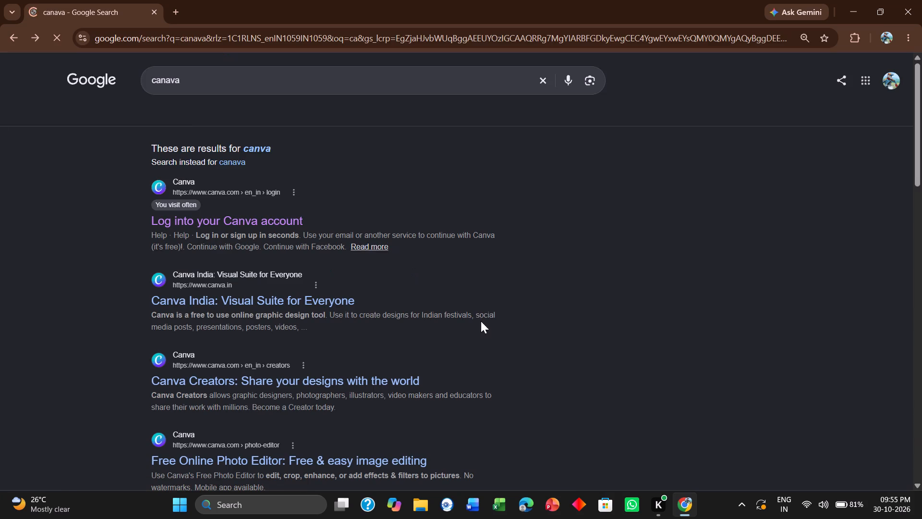
Open Canva from the search results and open the recent untitled Instagram Reel design with the world map thumbnail.
click(269, 213)
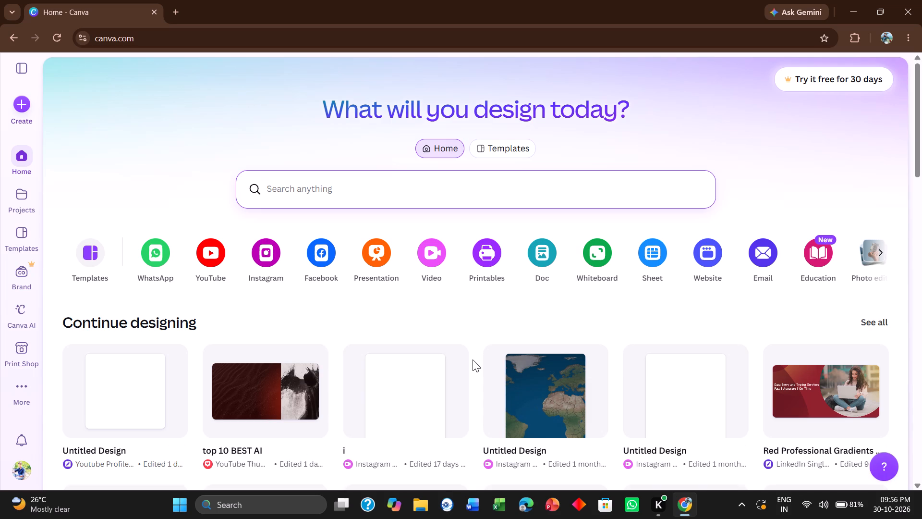
scroll(473, 359, down, 1)
click(547, 240)
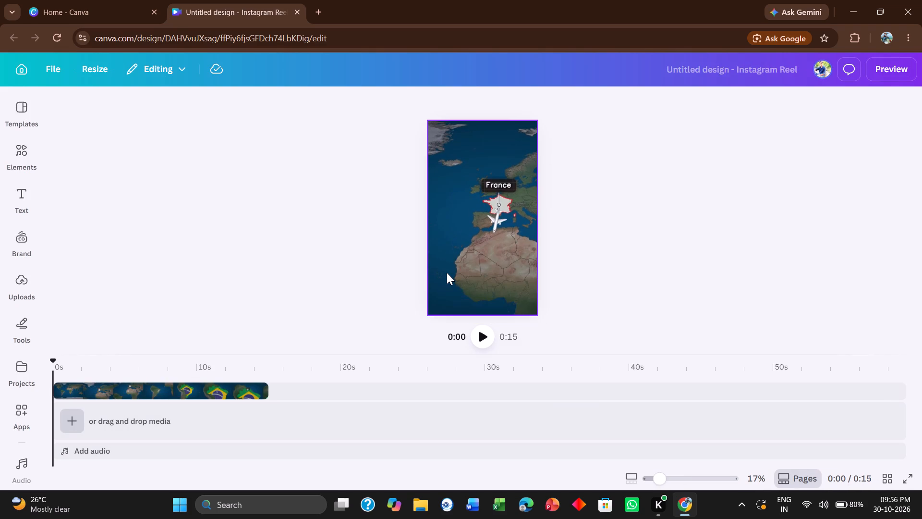
Play the map flight reel from the start to preview its video.
click(484, 331)
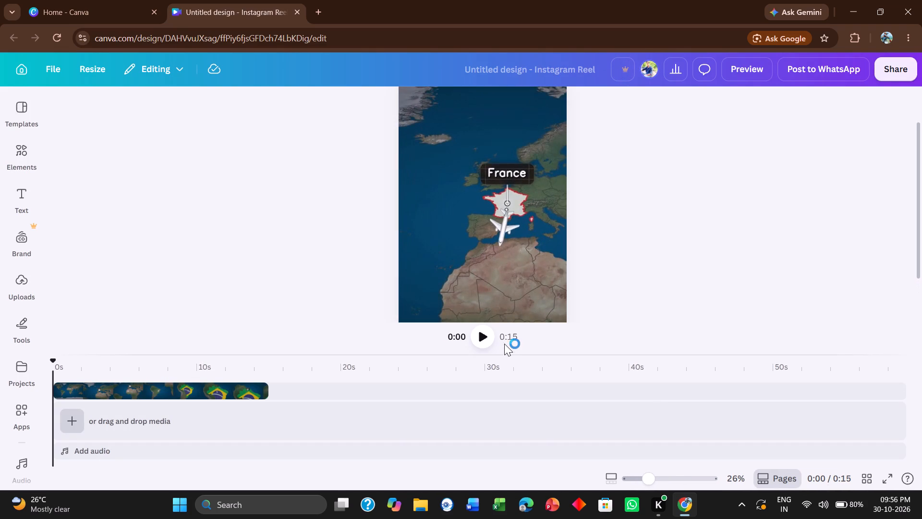
click(471, 336)
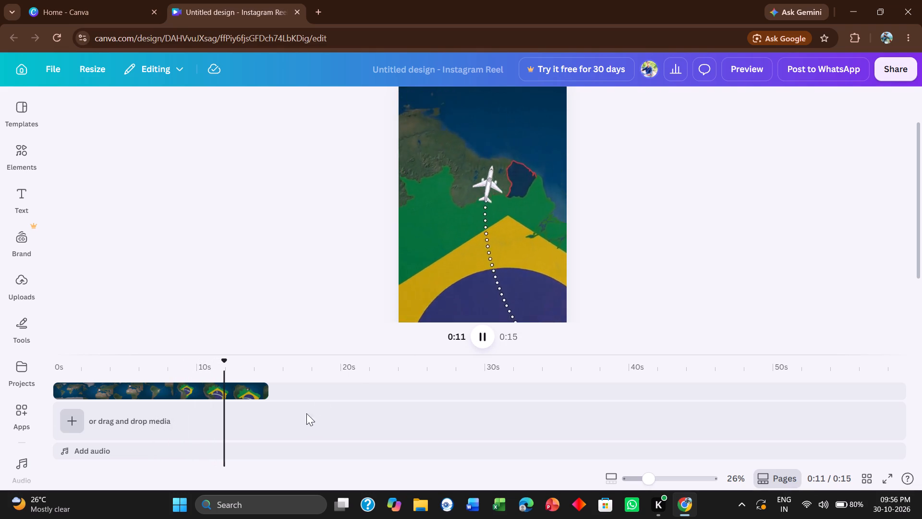
Open the options for adding media to the empty track below the map video.
click(70, 412)
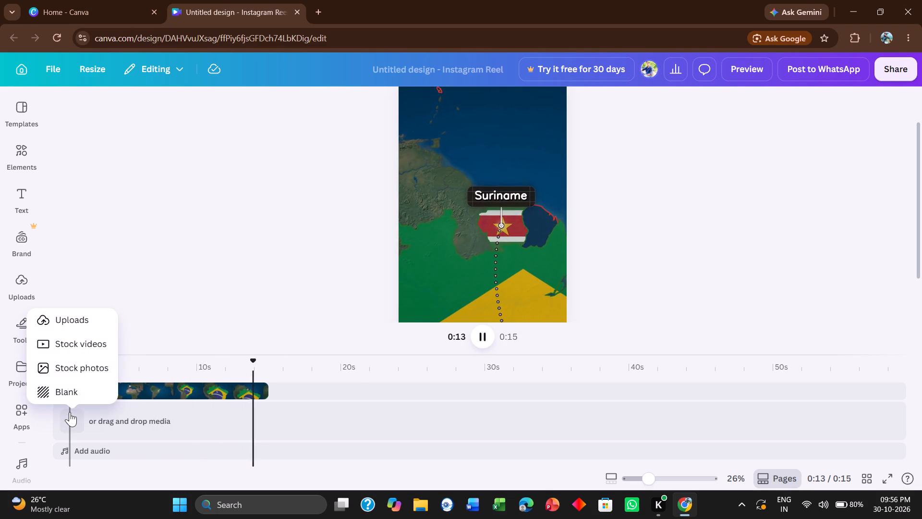
Add a blank page to the reel and fill it with the sunset beach page of the End-of-Life Tribute Mobile Video template.
click(68, 382)
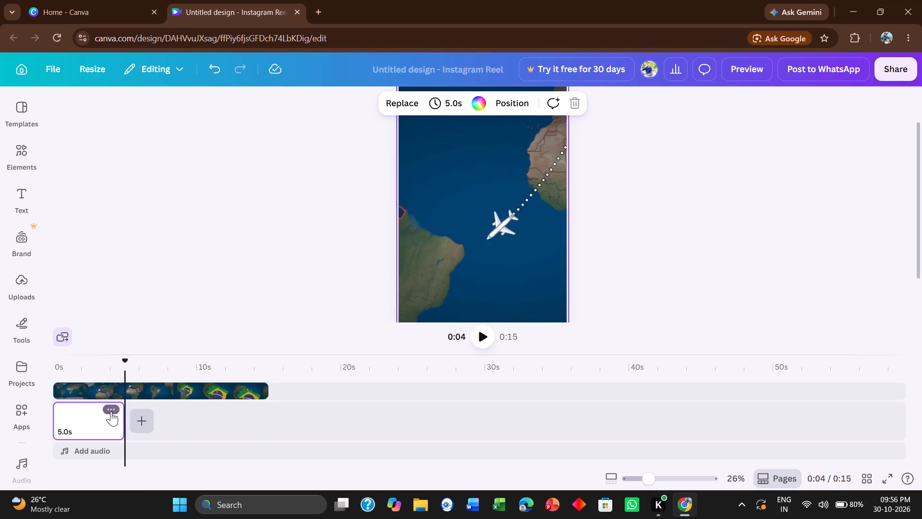
click(29, 113)
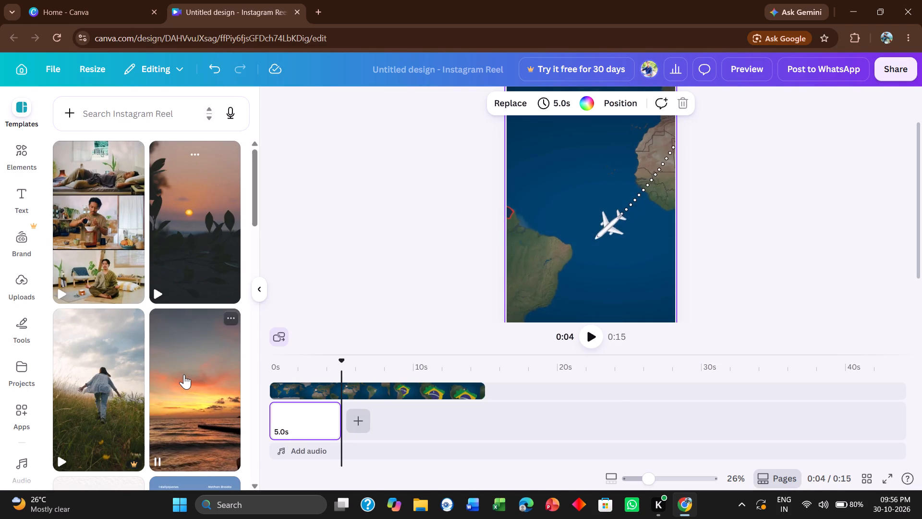
double_click(184, 374)
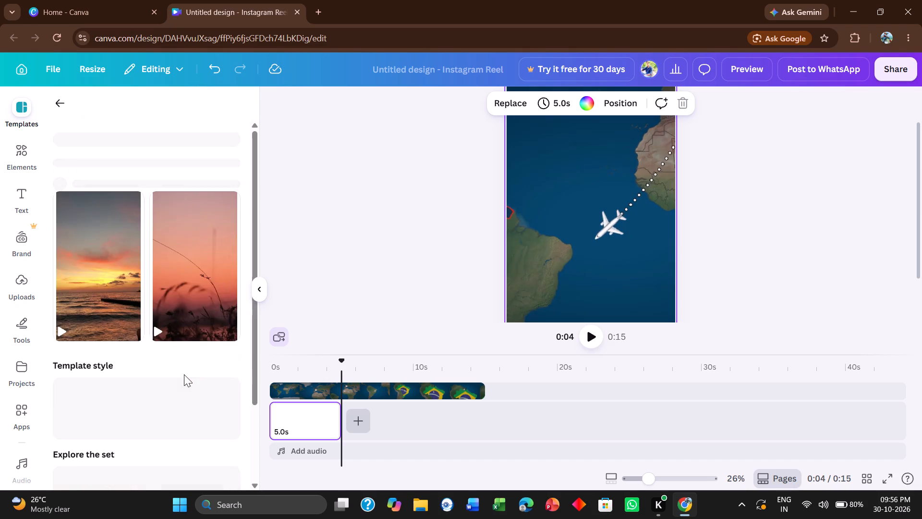
drag(123, 338, 327, 424)
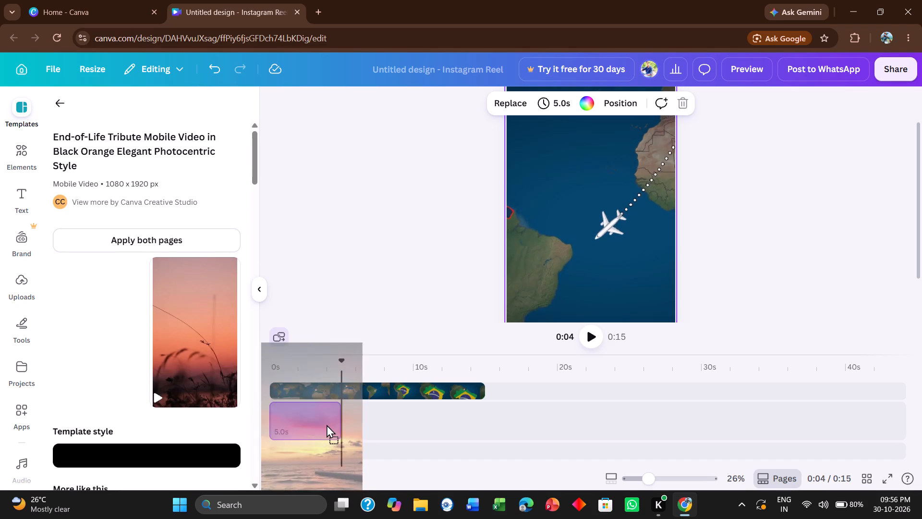
drag(327, 424, 324, 422)
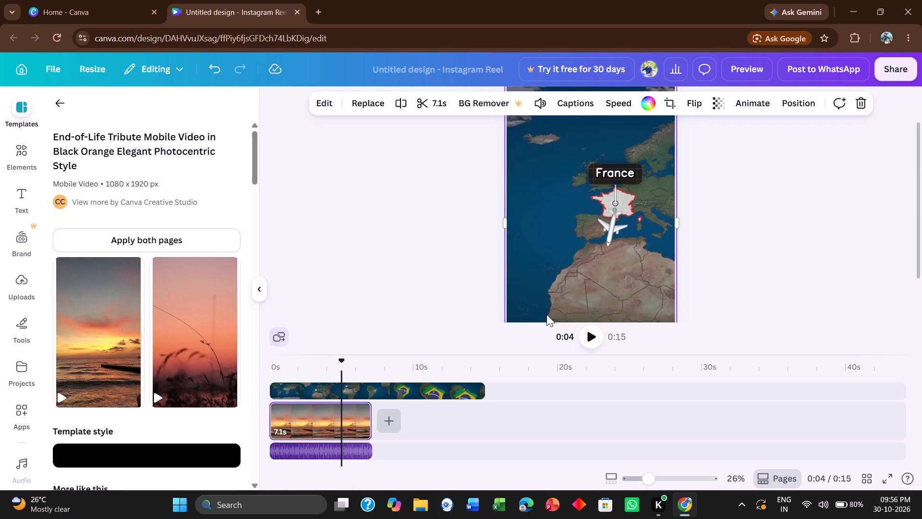
Rewind the reel to near its beginning and play it to check the new footage.
scroll(417, 409, right, 2)
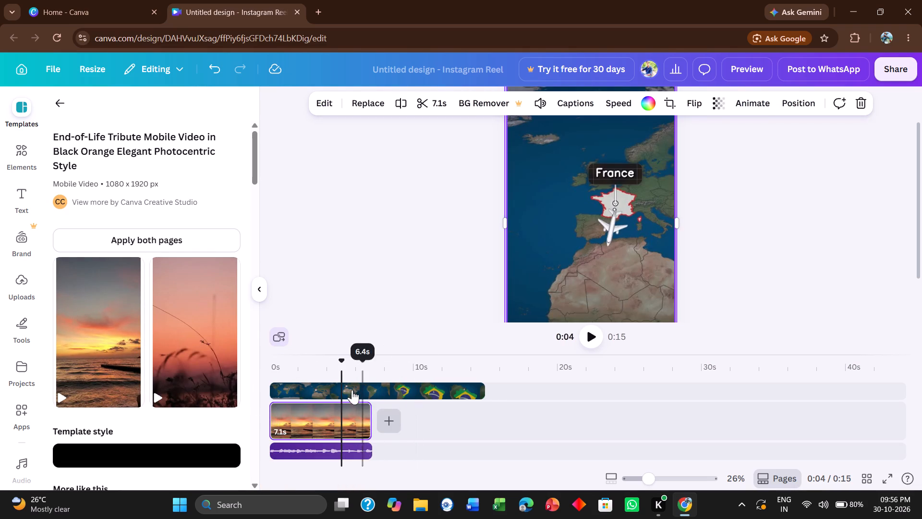
drag(343, 356, 274, 351)
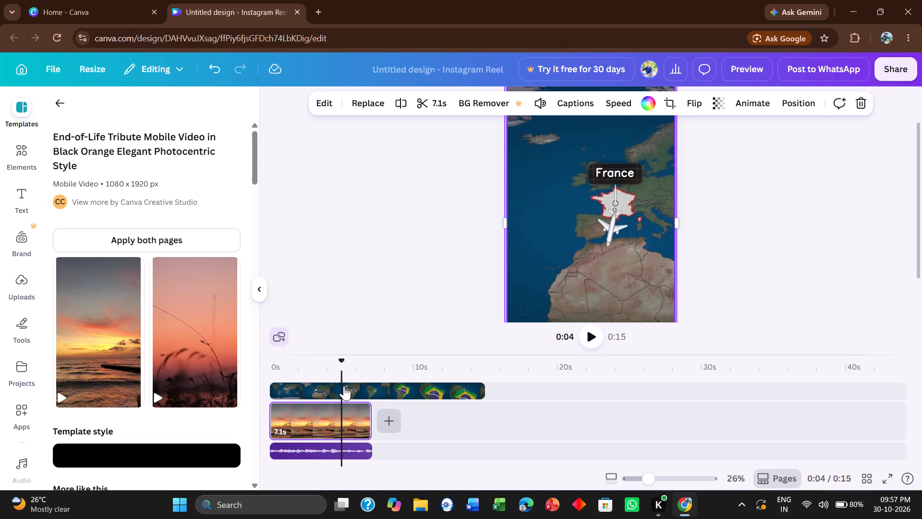
click(342, 371)
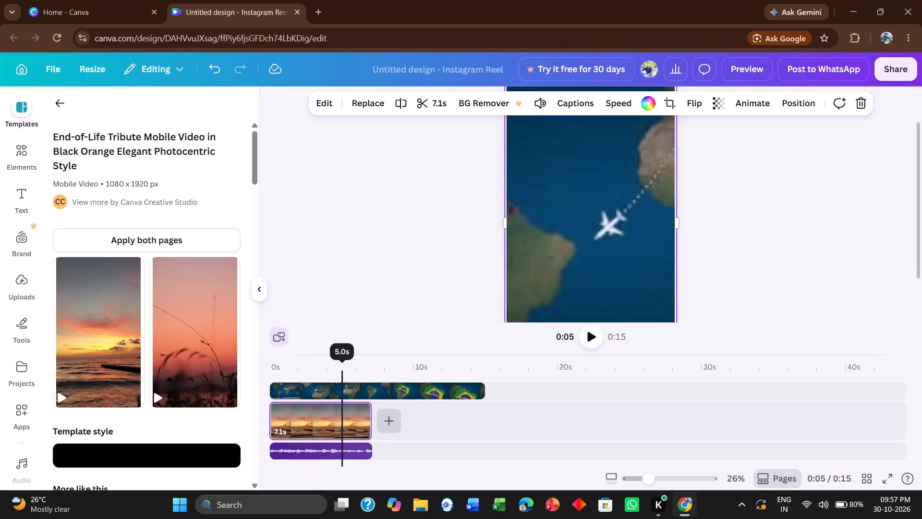
drag(342, 371, 265, 357)
click(588, 333)
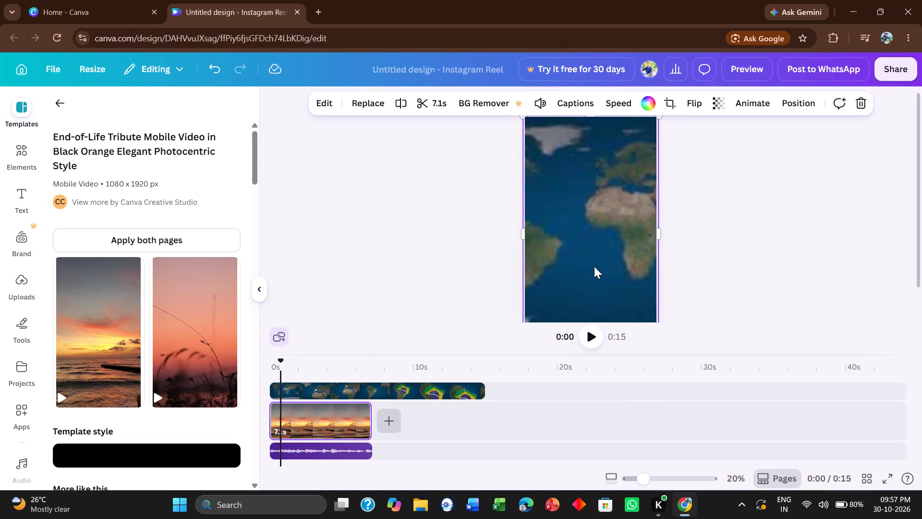
Move the sunset clip onto the map video's track, directly after the end of the map clip.
click(325, 420)
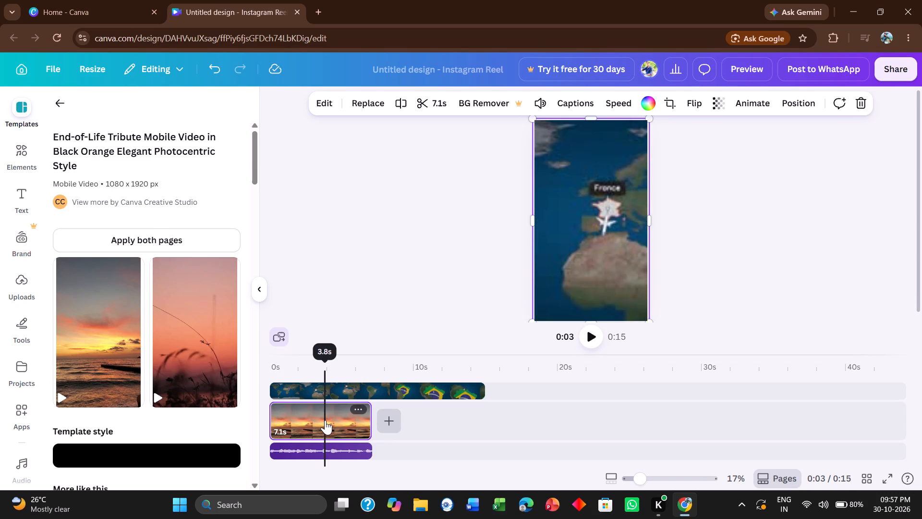
drag(325, 420, 336, 403)
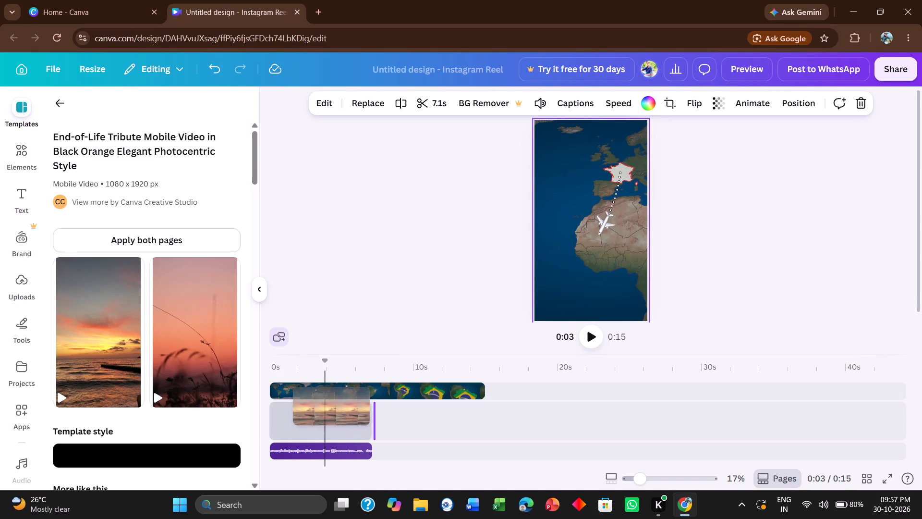
drag(336, 403, 523, 395)
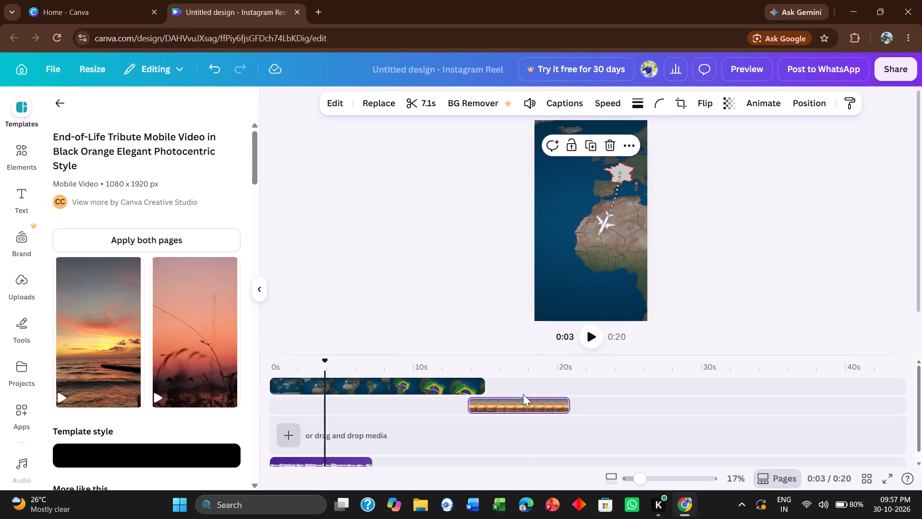
drag(521, 398, 524, 381)
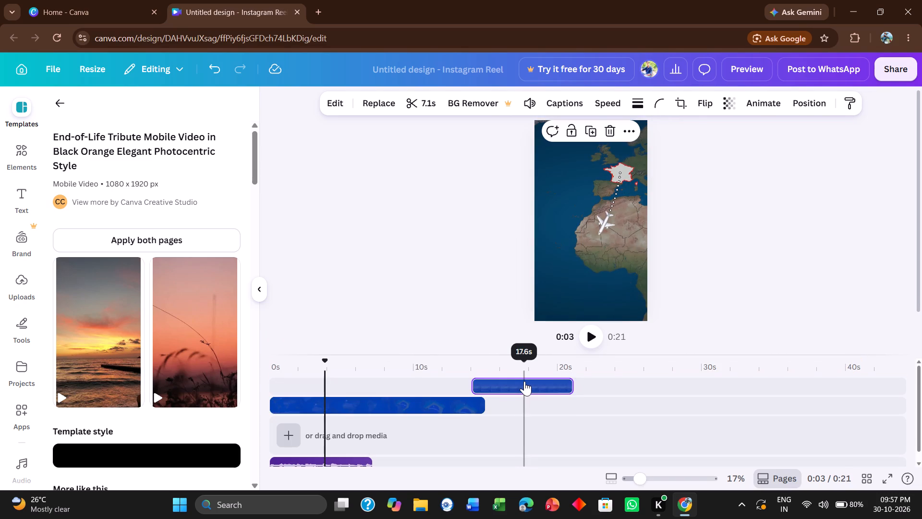
drag(522, 383, 536, 398)
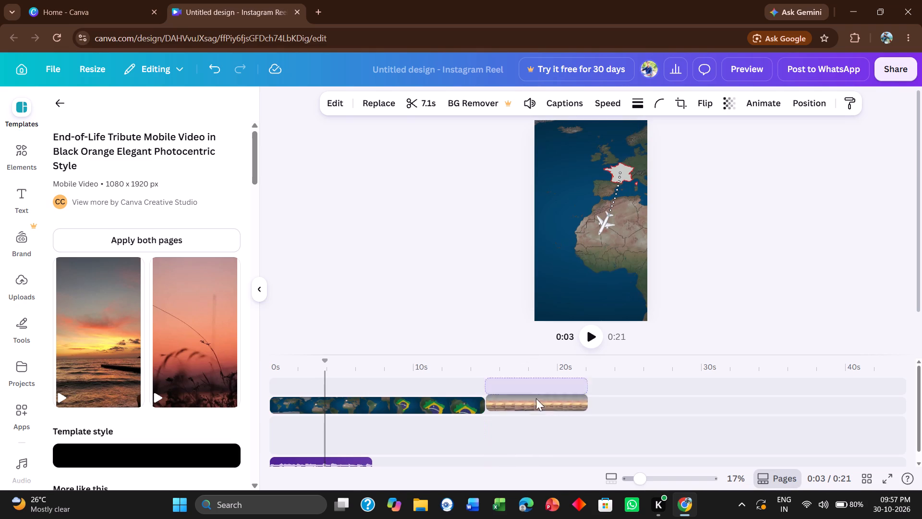
drag(535, 379, 541, 393)
click(541, 393)
drag(541, 393, 532, 392)
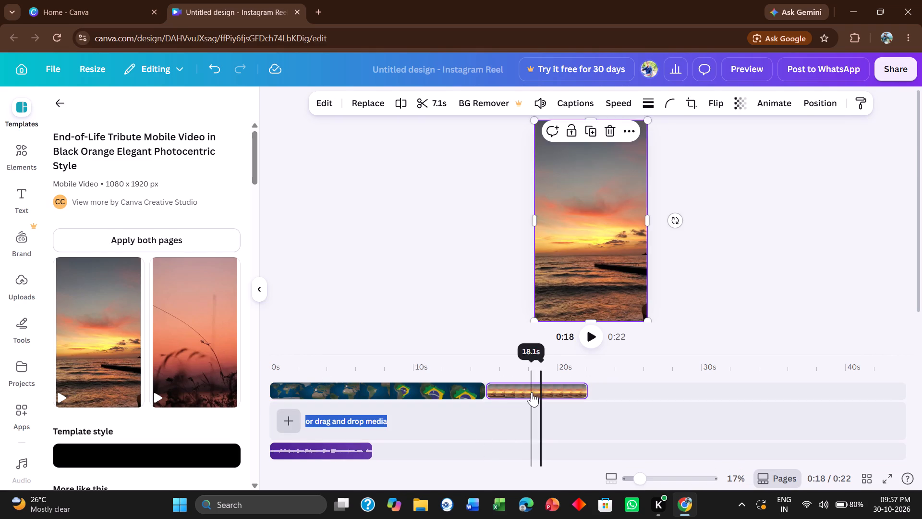
Play the reel from the last part of the map clip through the cut into the sunset clip.
scroll(440, 393, right, 1)
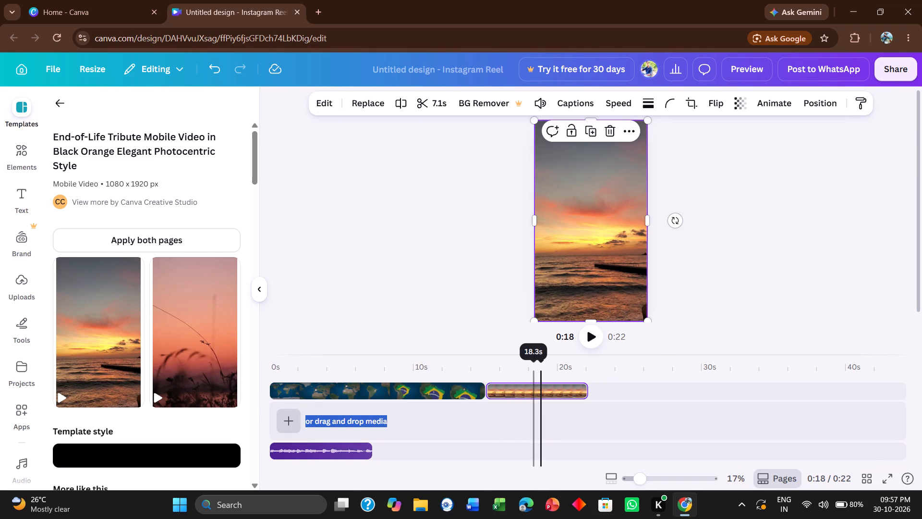
drag(539, 361, 480, 362)
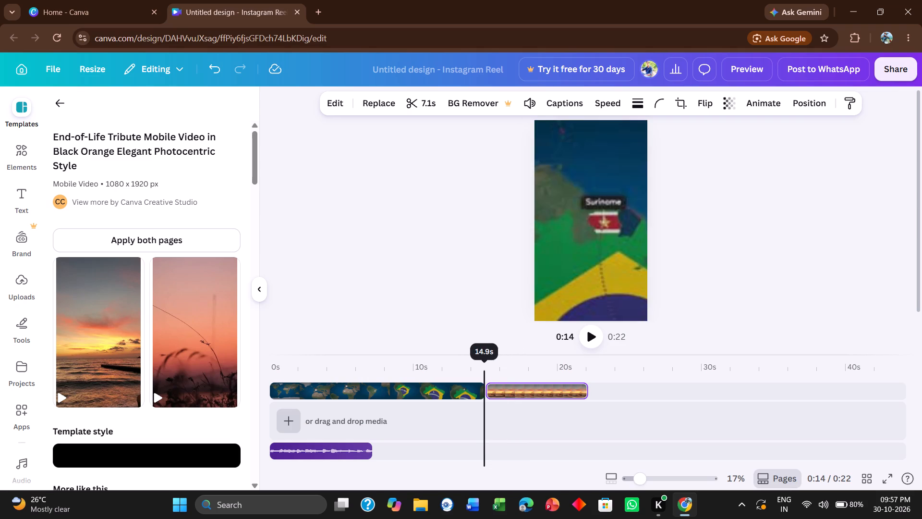
drag(480, 362, 399, 365)
click(581, 338)
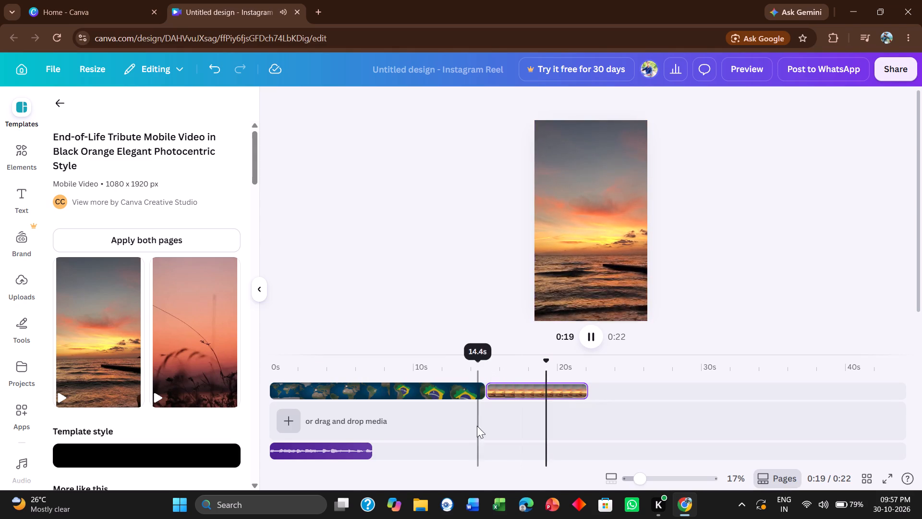
Delete the Lovely Piano Song audio track from the timeline.
click(355, 446)
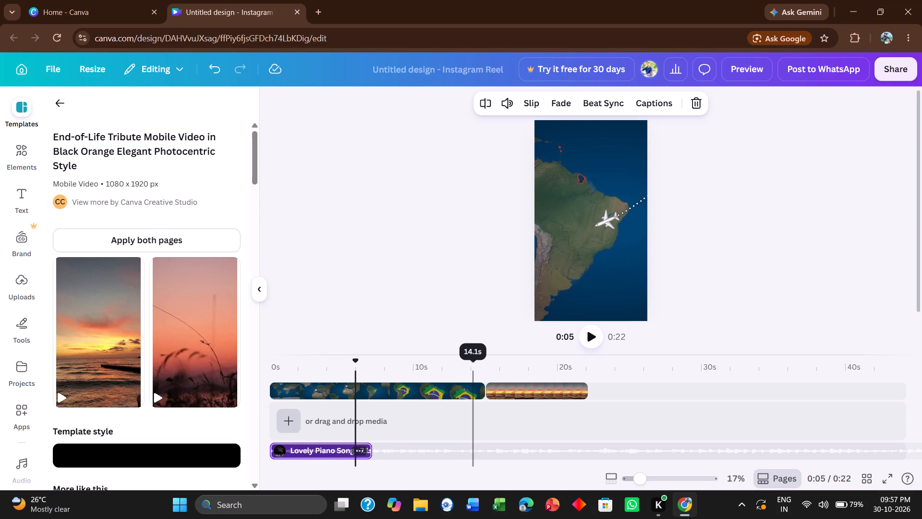
click(693, 110)
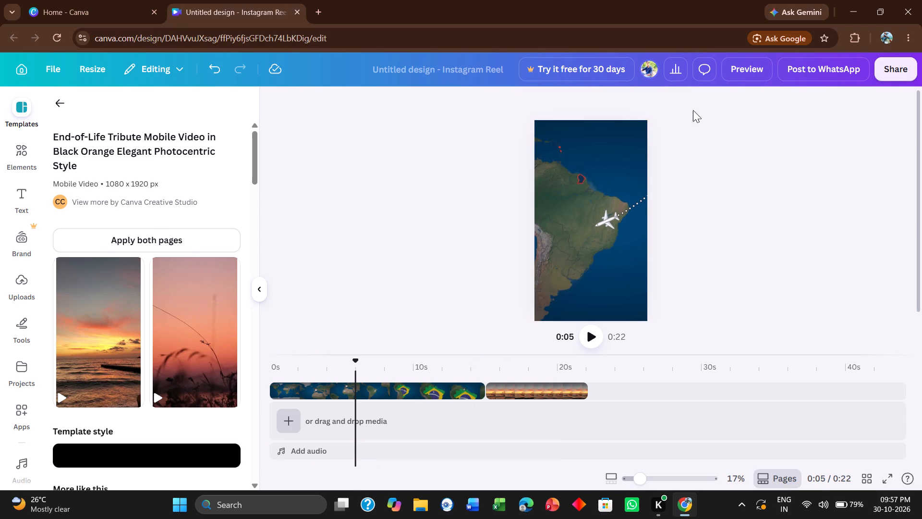
Lower the sunset clip's volume and play part of the clip to check it.
click(552, 394)
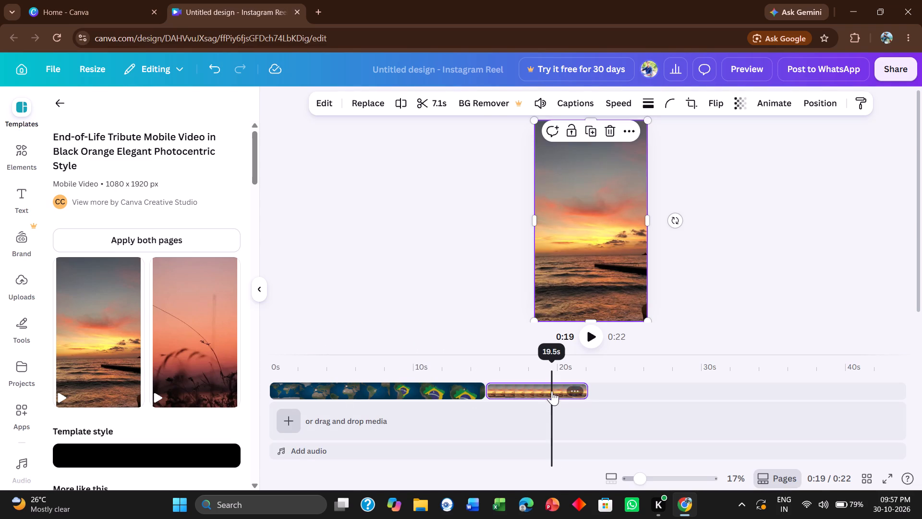
click(545, 101)
drag(514, 141, 491, 144)
click(366, 299)
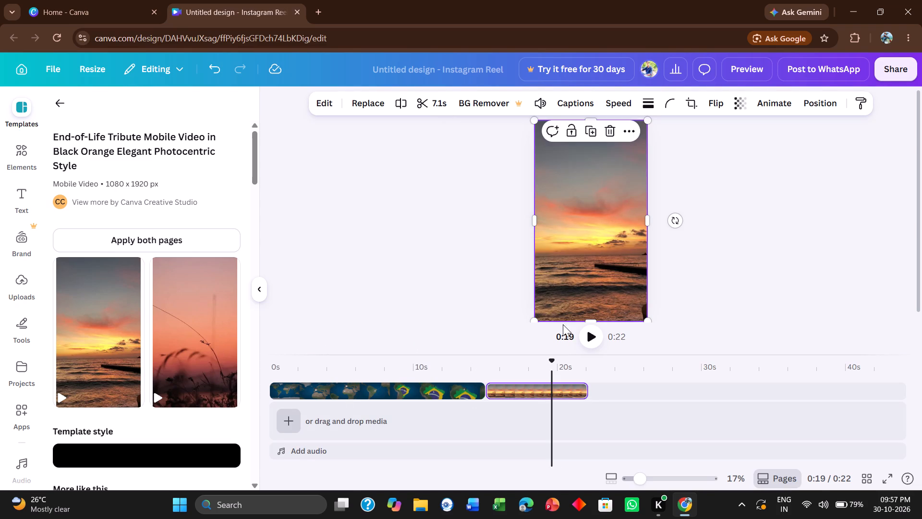
click(599, 340)
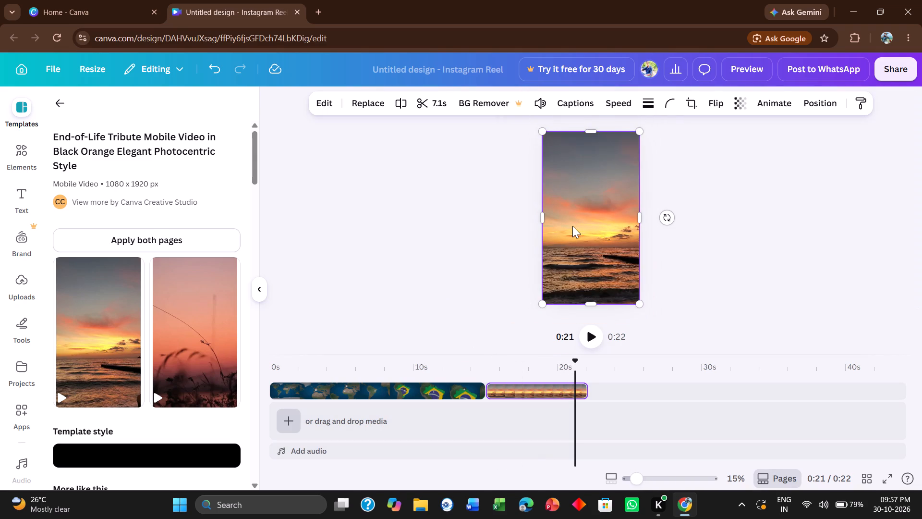
click(475, 246)
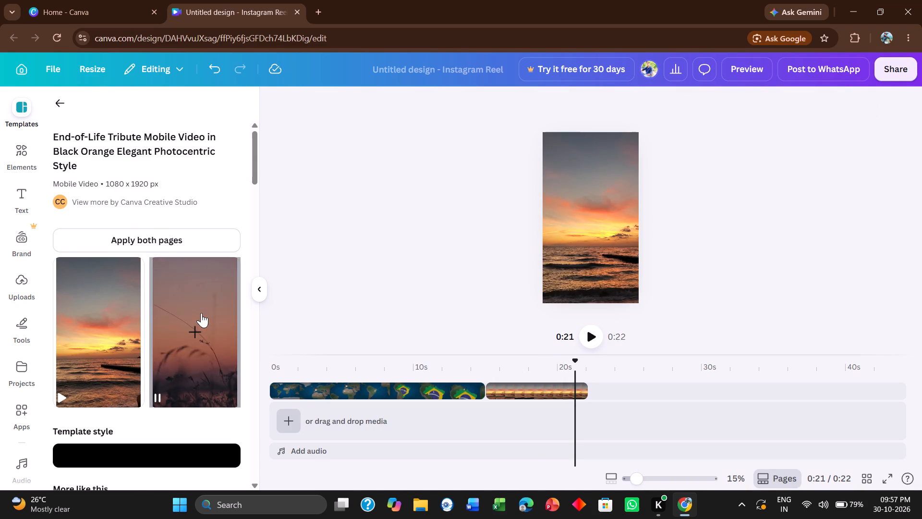
Browse the similar video templates for further footage.
scroll(201, 313, down, 4)
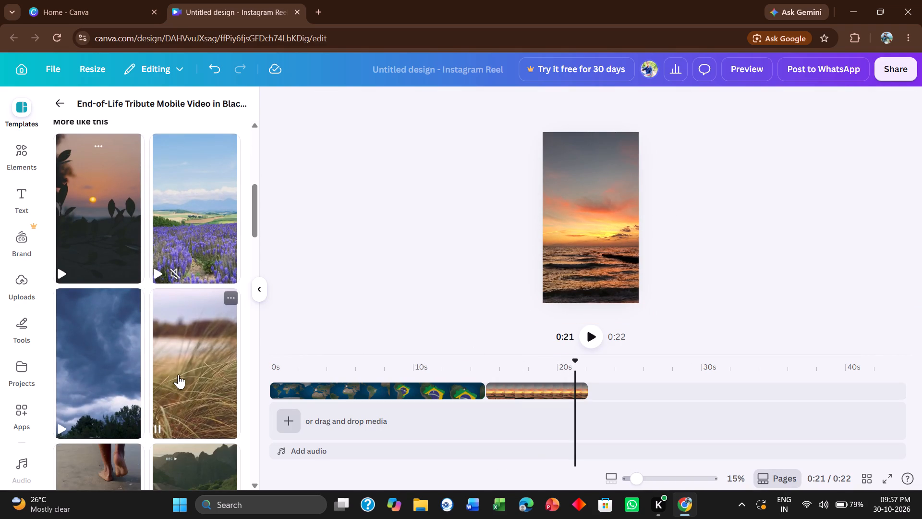
scroll(178, 374, down, 3)
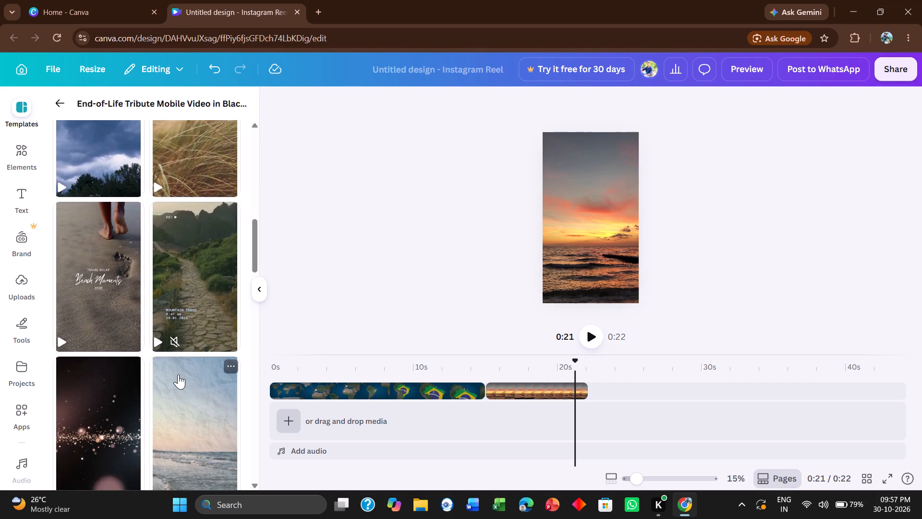
scroll(178, 374, down, 1)
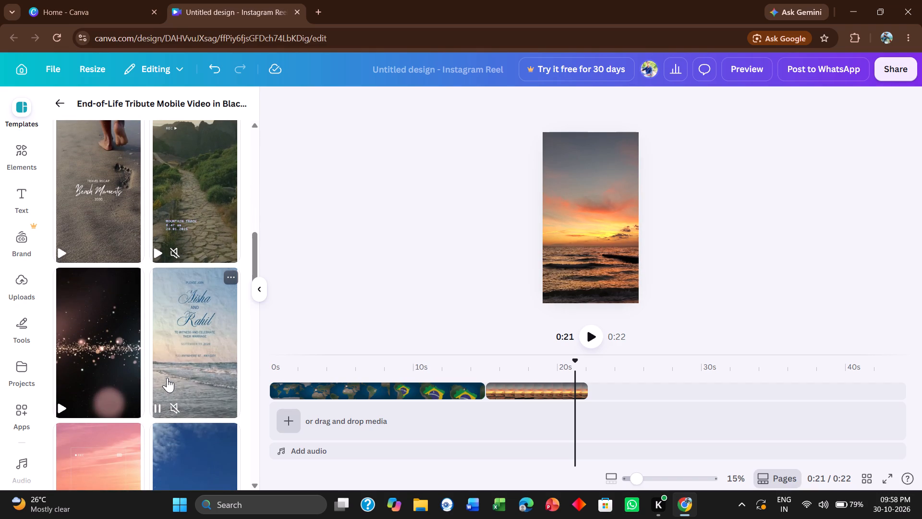
Delete the 15-second world map clip from the timeline.
click(324, 384)
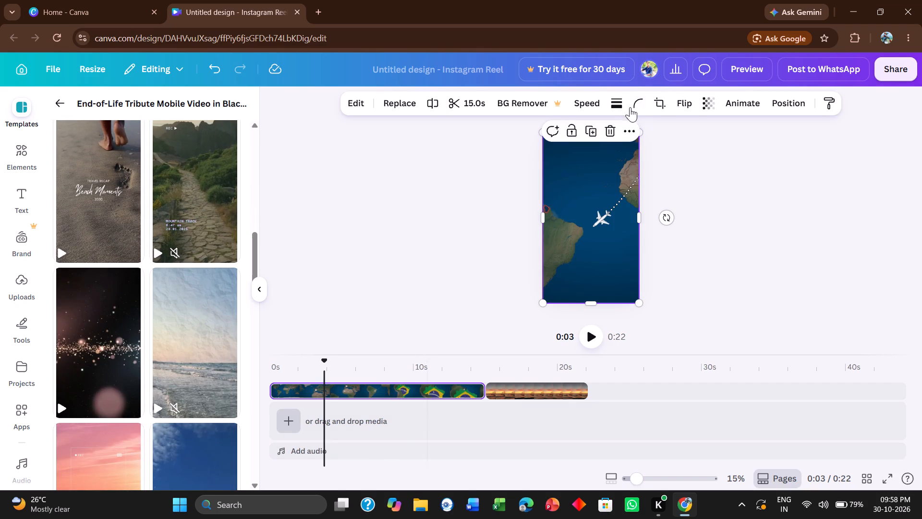
click(611, 128)
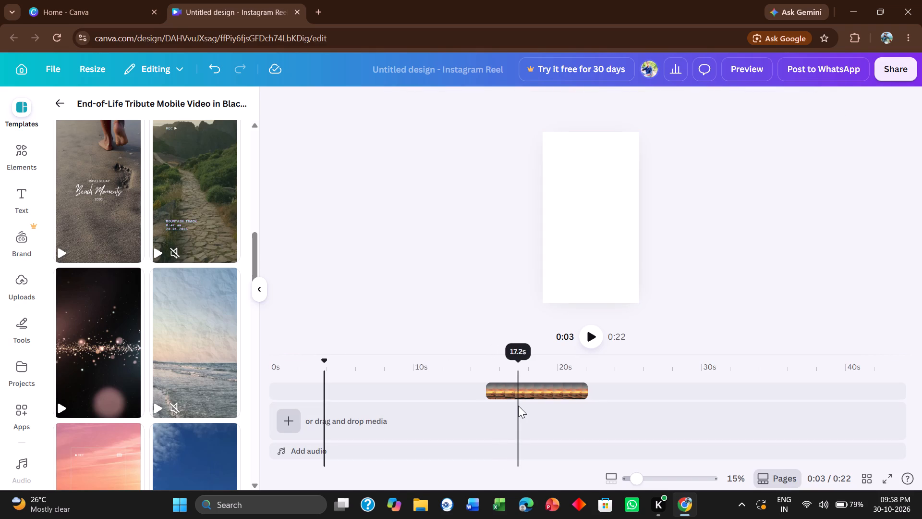
Move the sunset clip to the start of the timeline, at 0 s.
drag(518, 406, 521, 391)
drag(521, 391, 299, 391)
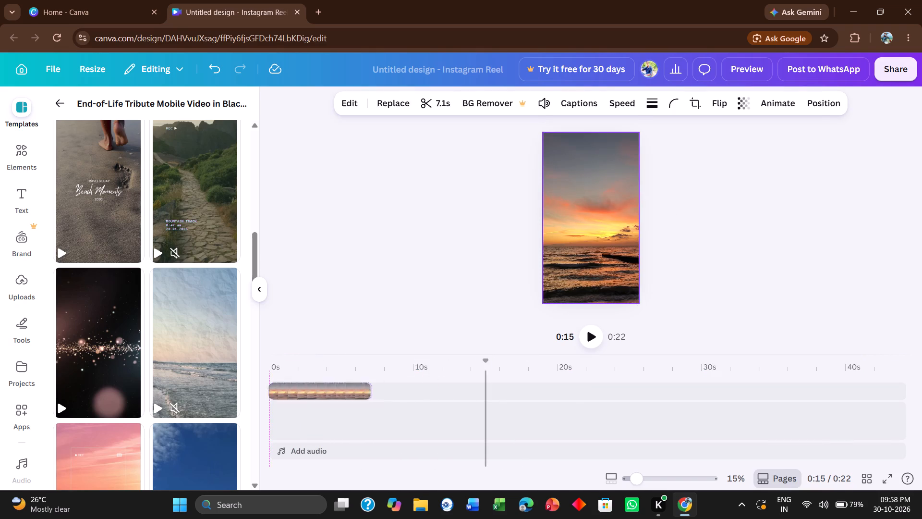
drag(299, 391, 294, 392)
click(332, 321)
scroll(332, 321, right, 1)
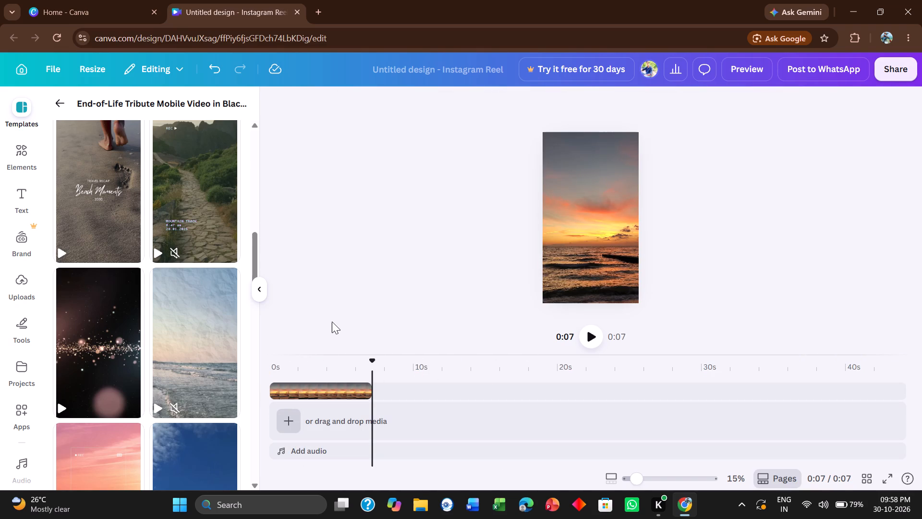
Play the sunset clip from the start of the timeline to check it.
drag(373, 365, 244, 354)
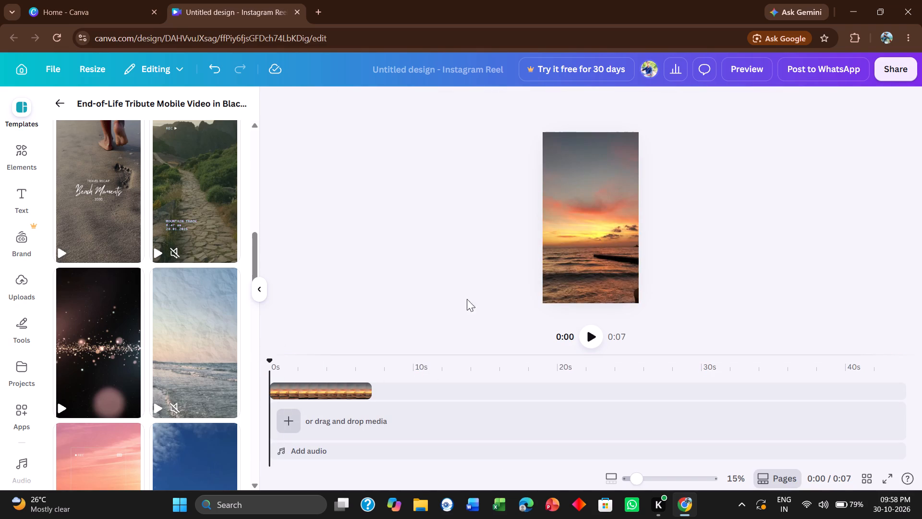
click(577, 334)
click(589, 335)
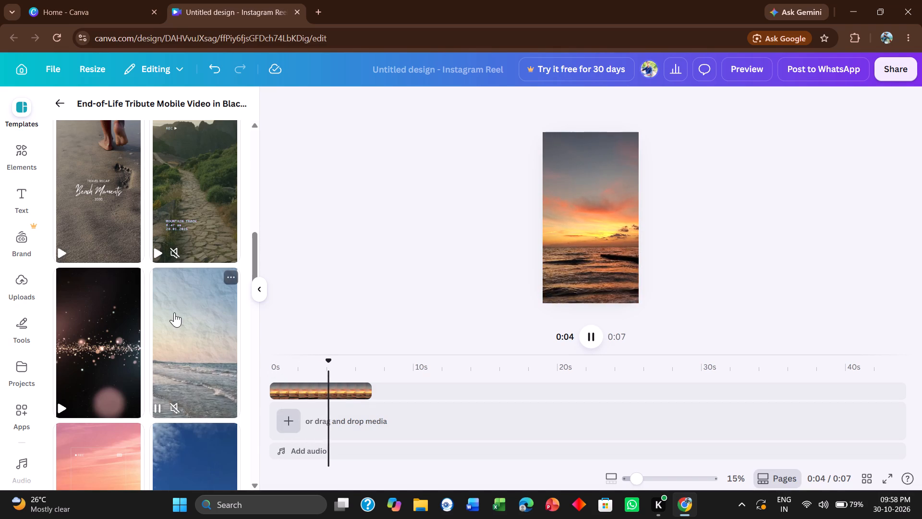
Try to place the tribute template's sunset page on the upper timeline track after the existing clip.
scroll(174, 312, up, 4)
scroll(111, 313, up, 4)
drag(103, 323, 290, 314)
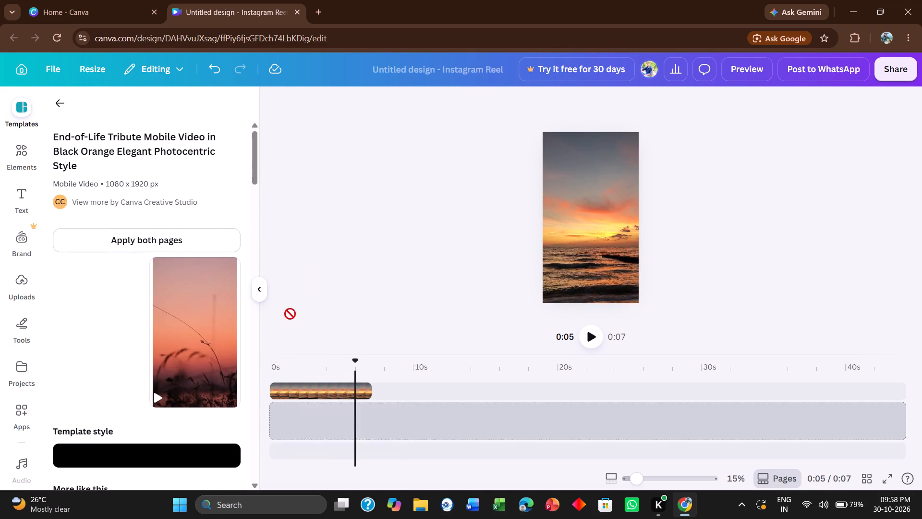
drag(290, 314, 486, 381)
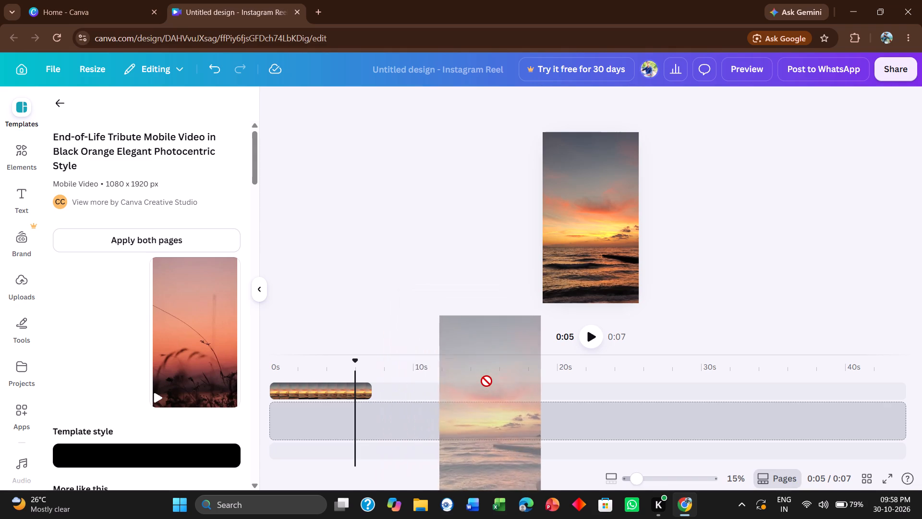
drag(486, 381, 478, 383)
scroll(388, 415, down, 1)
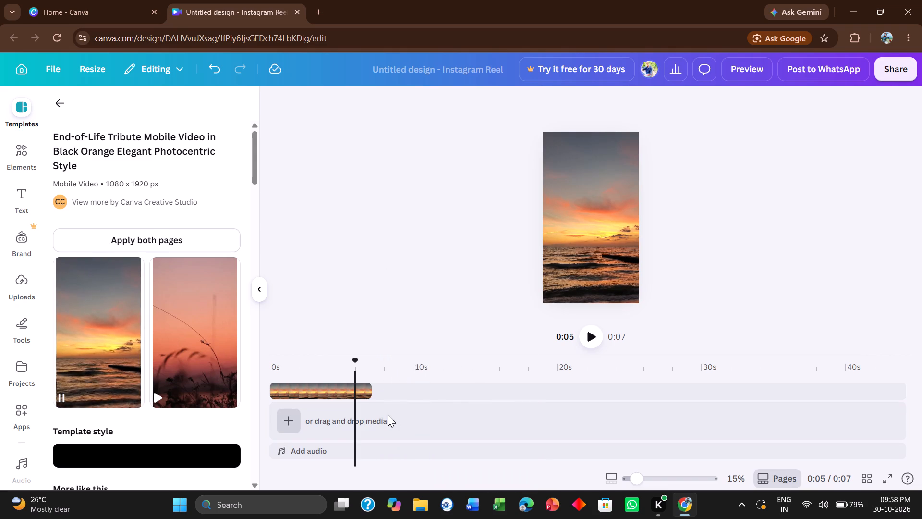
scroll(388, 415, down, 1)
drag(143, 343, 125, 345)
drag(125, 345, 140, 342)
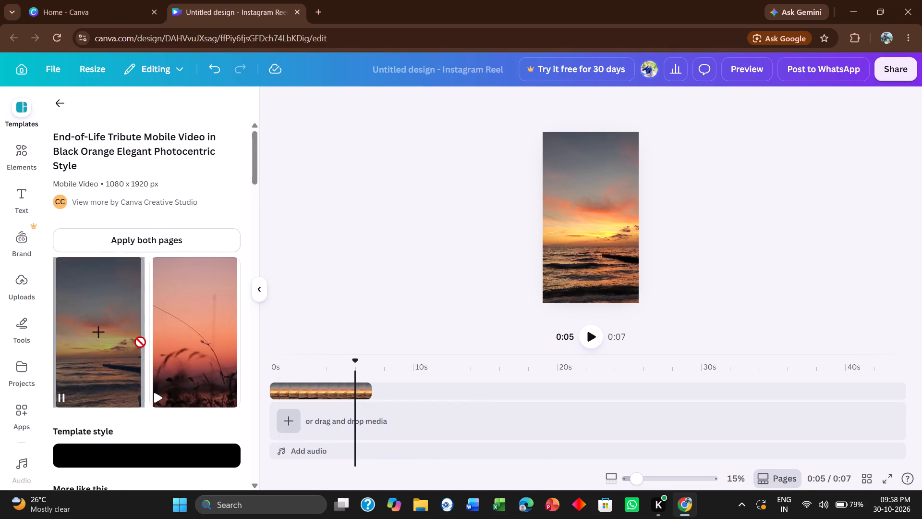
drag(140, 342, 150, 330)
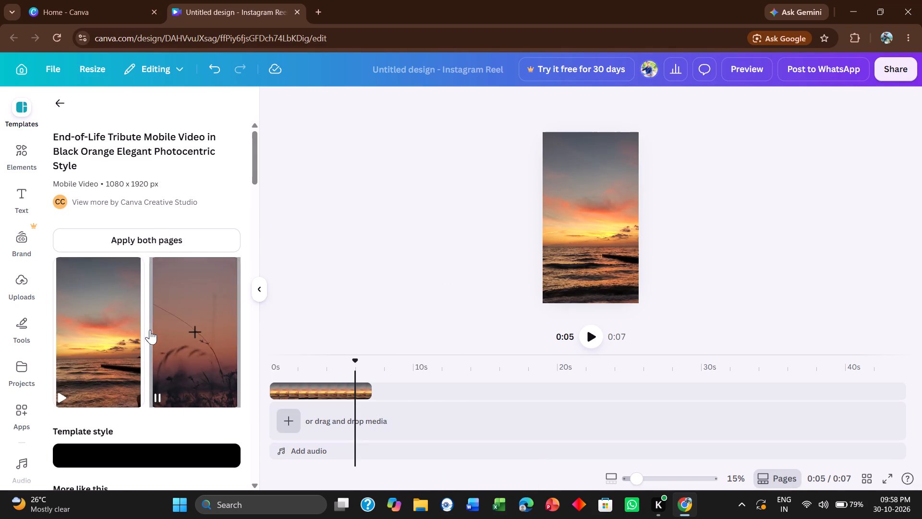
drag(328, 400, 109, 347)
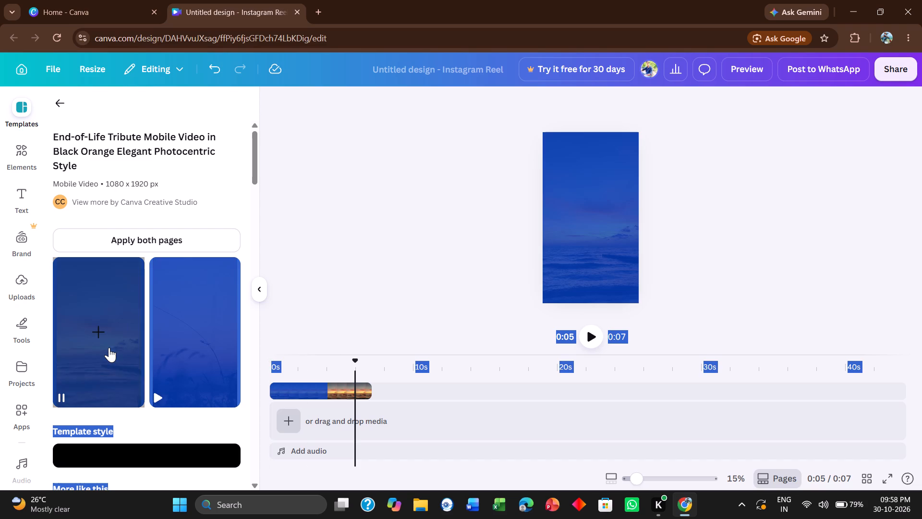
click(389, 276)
Add the tribute template's sunset page to the empty main media track of the timeline.
drag(105, 335, 212, 356)
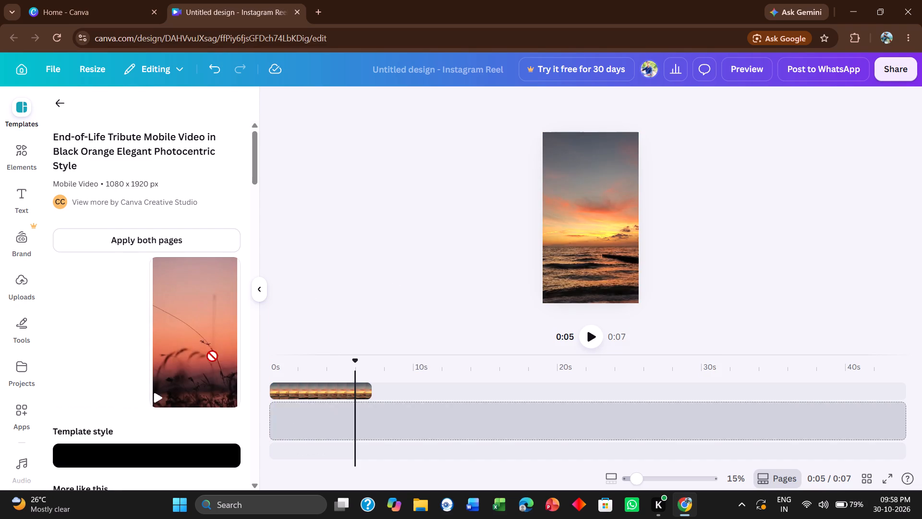
drag(212, 356, 340, 408)
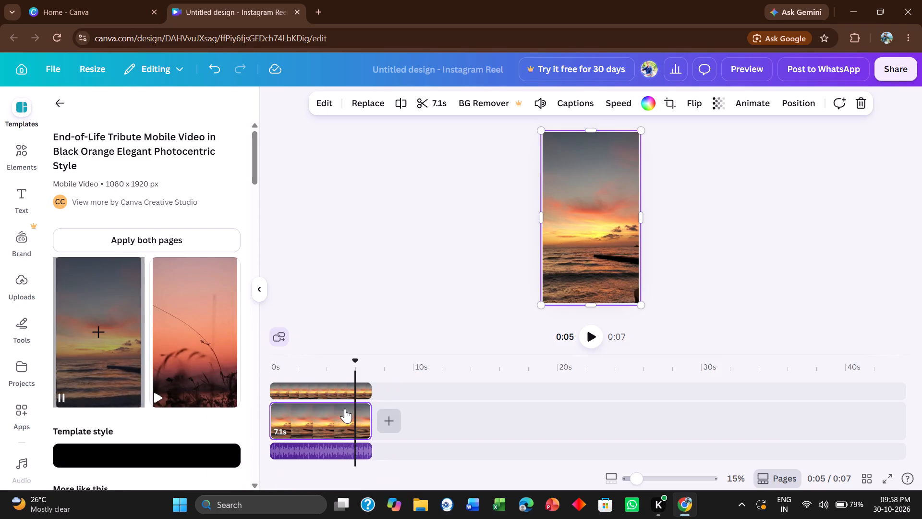
Move the newly added sunset clip to the upper track, directly after the first sunset clip.
drag(345, 408, 412, 395)
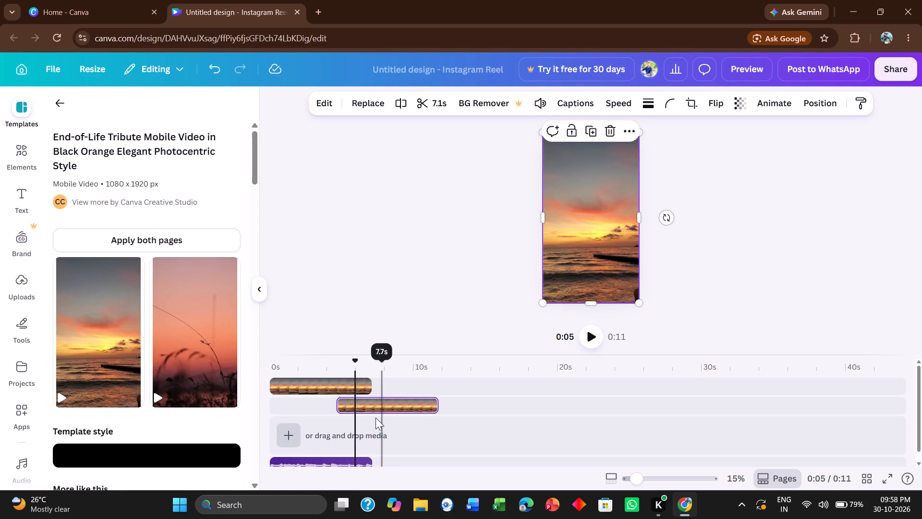
drag(398, 403, 442, 382)
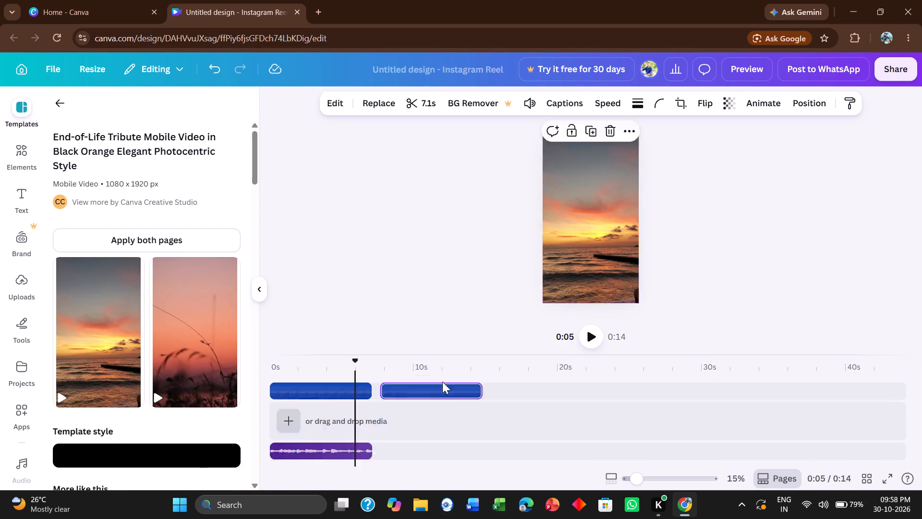
drag(442, 382, 417, 383)
click(417, 383)
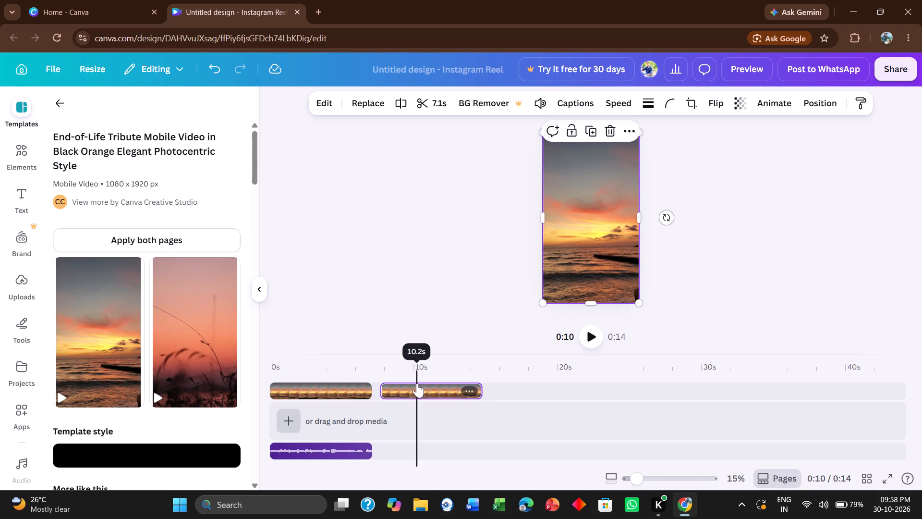
drag(402, 386, 397, 376)
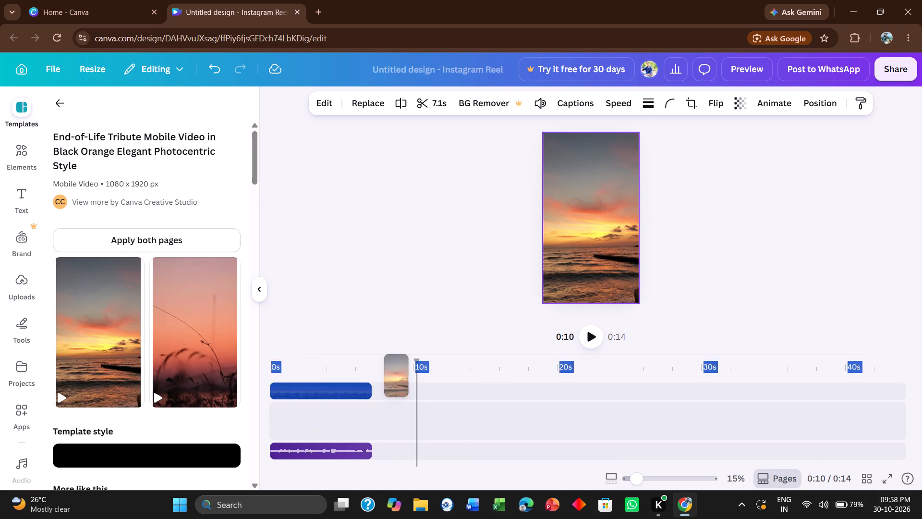
drag(397, 376, 388, 386)
drag(388, 386, 389, 391)
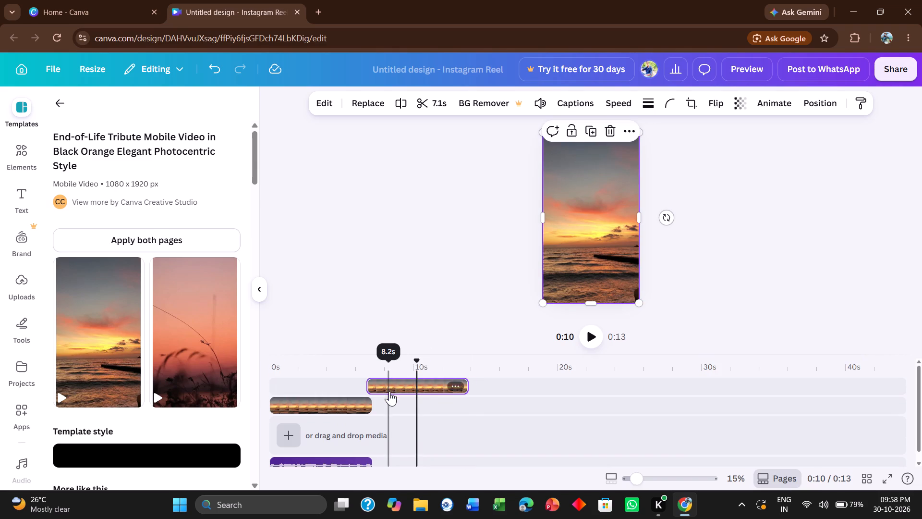
drag(389, 391, 392, 404)
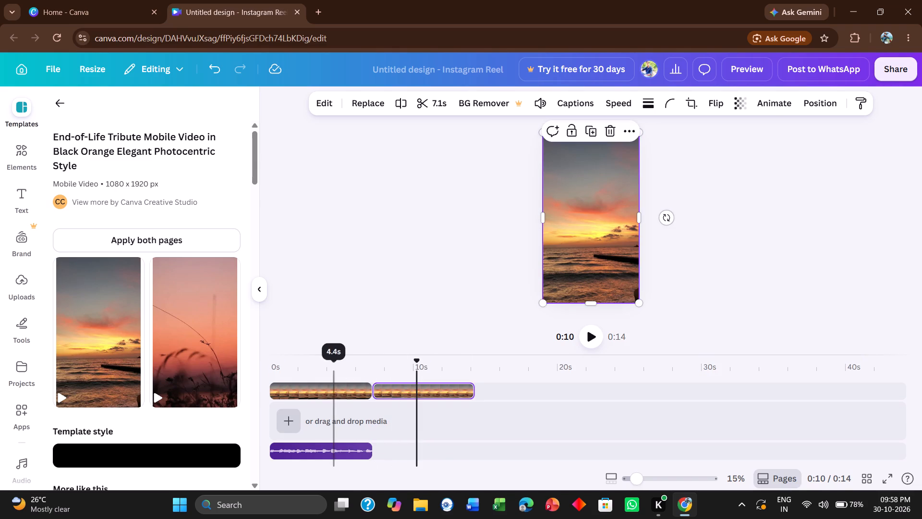
Play the two sunset clips from the start of the timeline to check the transition and sound.
drag(419, 366, 238, 360)
click(585, 337)
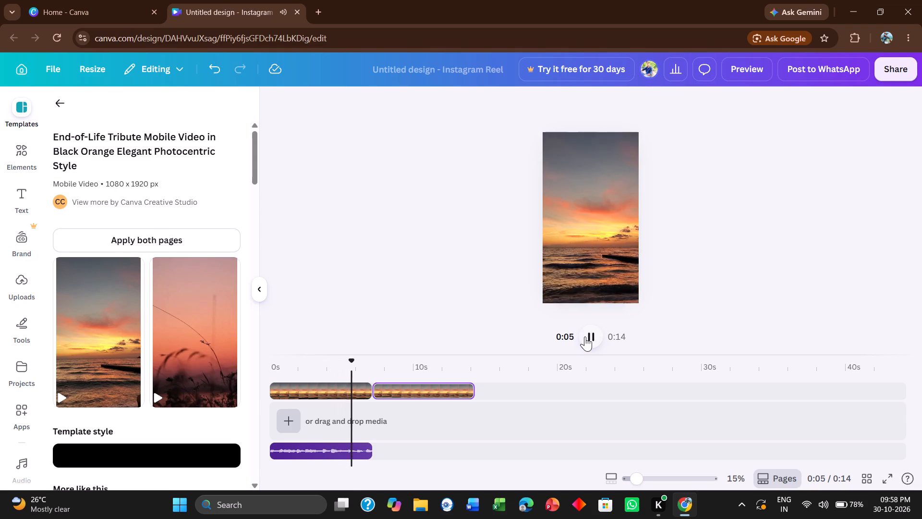
Delete the Lovely Piano Song audio track from the timeline.
click(348, 450)
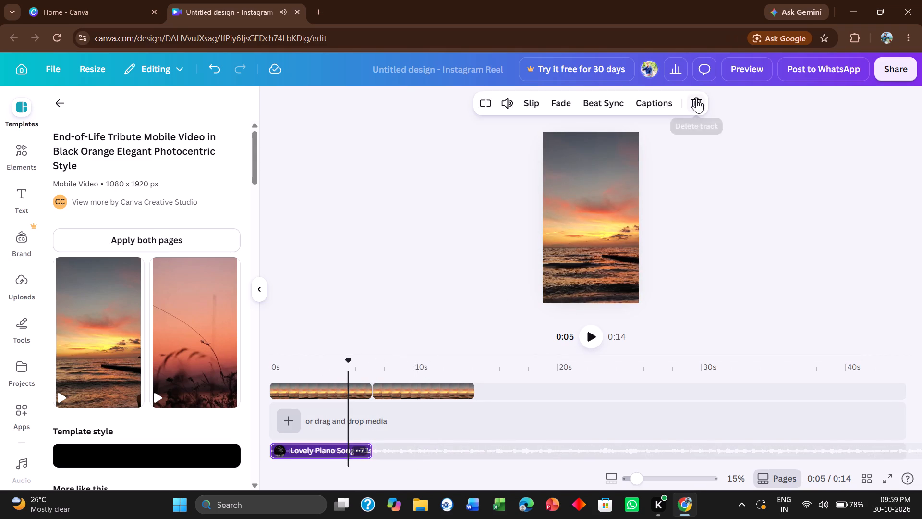
click(696, 99)
Turn the second sunset clip's volume all the way down.
click(419, 392)
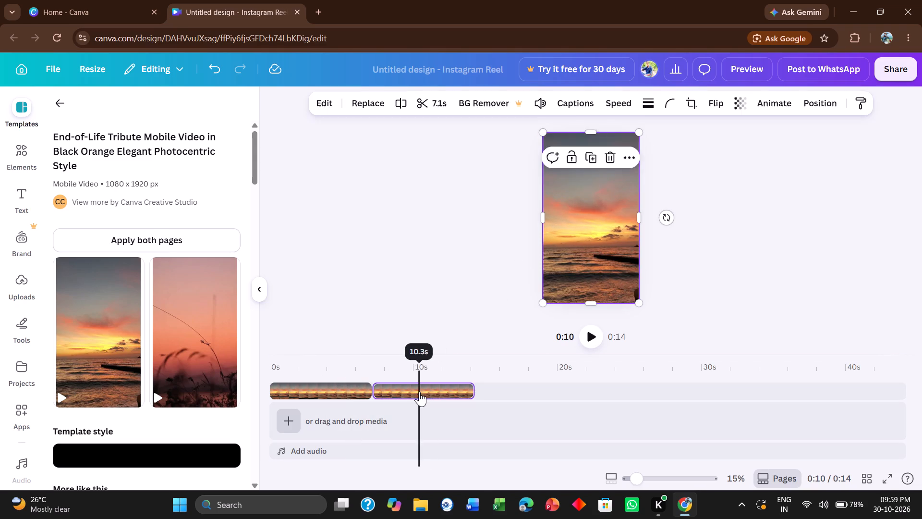
click(543, 105)
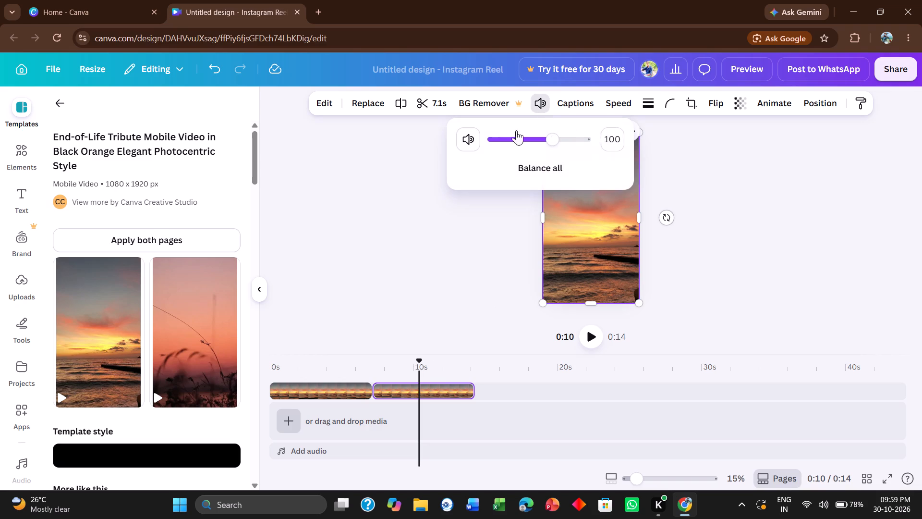
drag(493, 142, 478, 142)
click(485, 256)
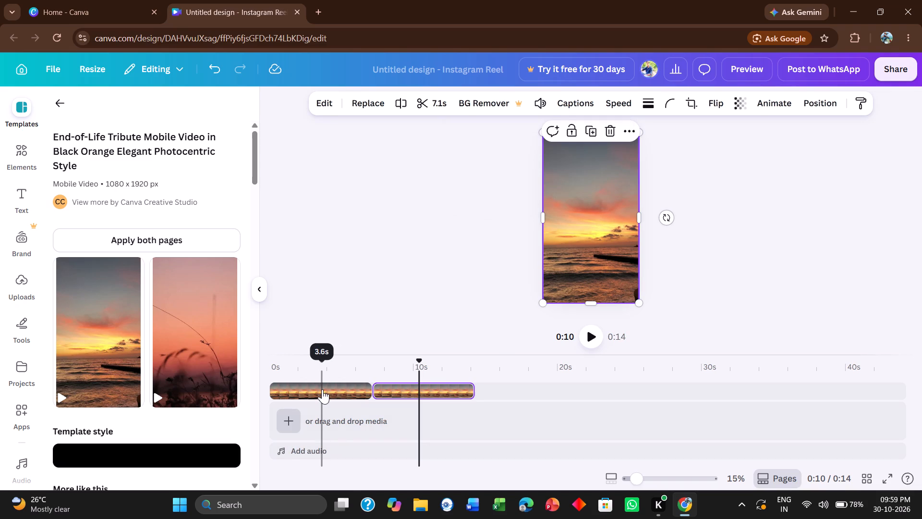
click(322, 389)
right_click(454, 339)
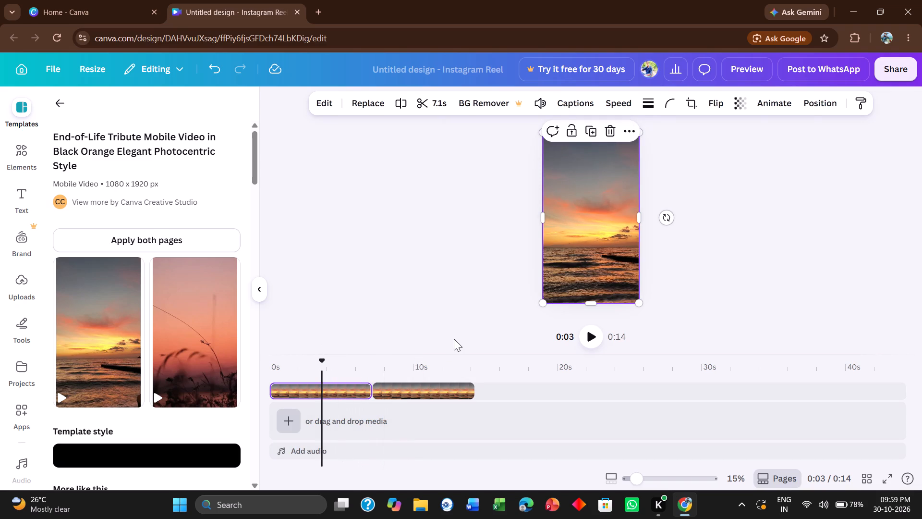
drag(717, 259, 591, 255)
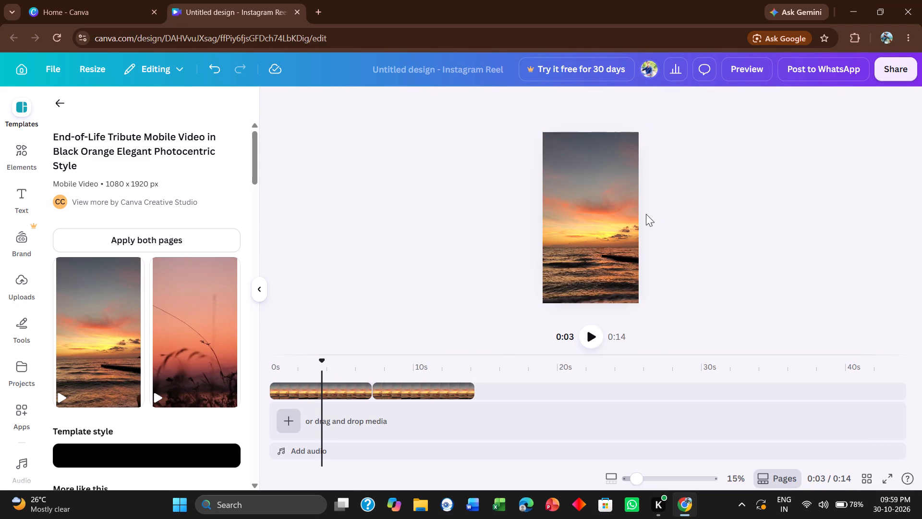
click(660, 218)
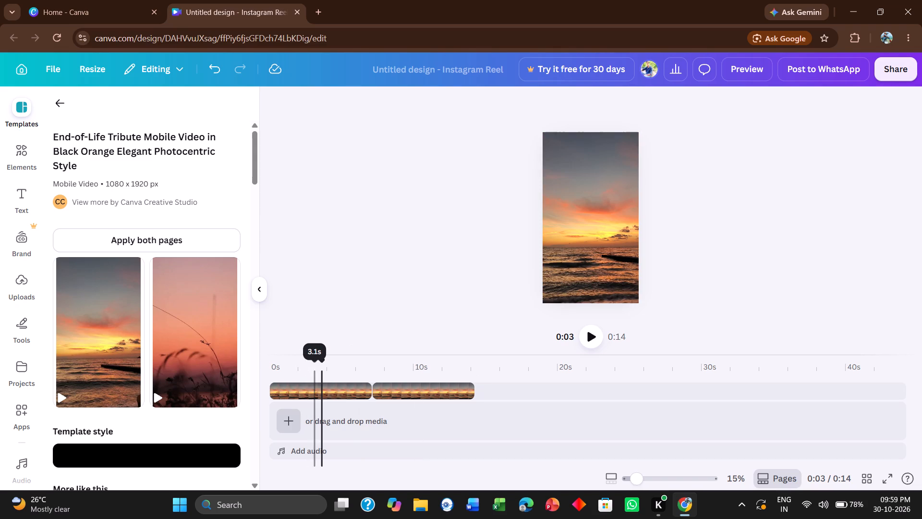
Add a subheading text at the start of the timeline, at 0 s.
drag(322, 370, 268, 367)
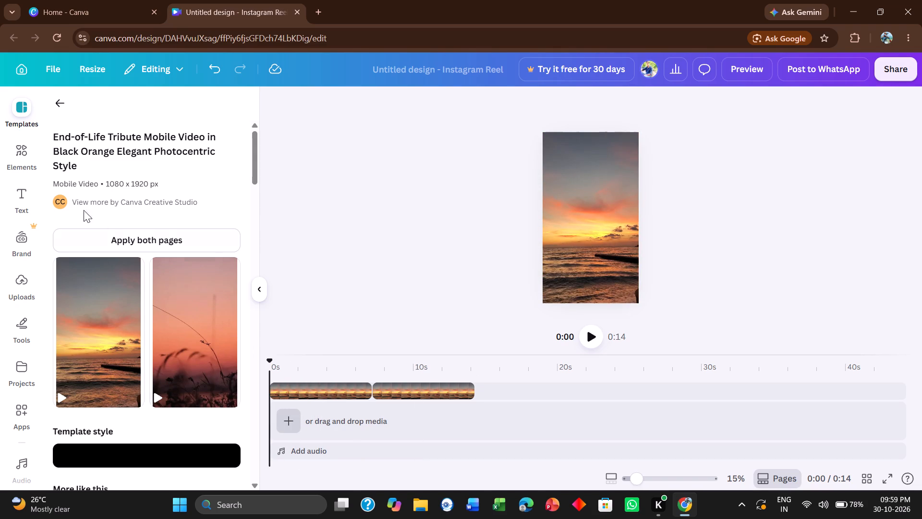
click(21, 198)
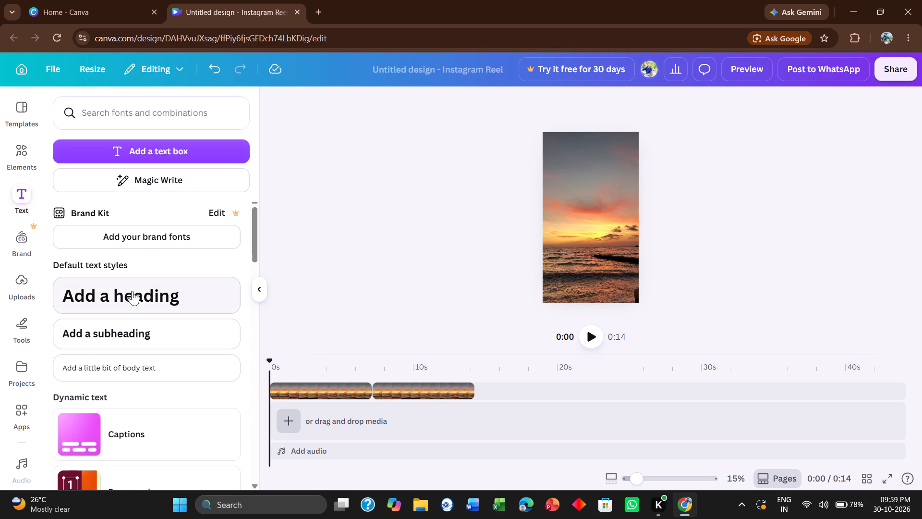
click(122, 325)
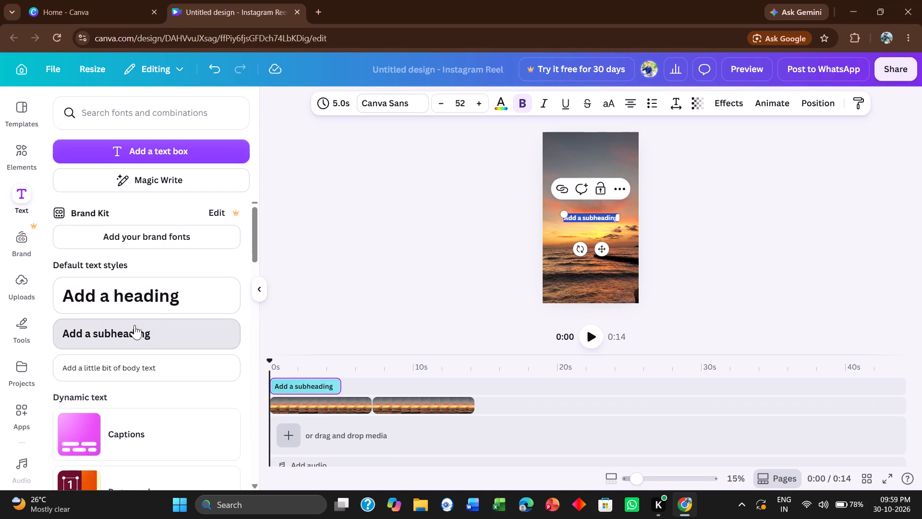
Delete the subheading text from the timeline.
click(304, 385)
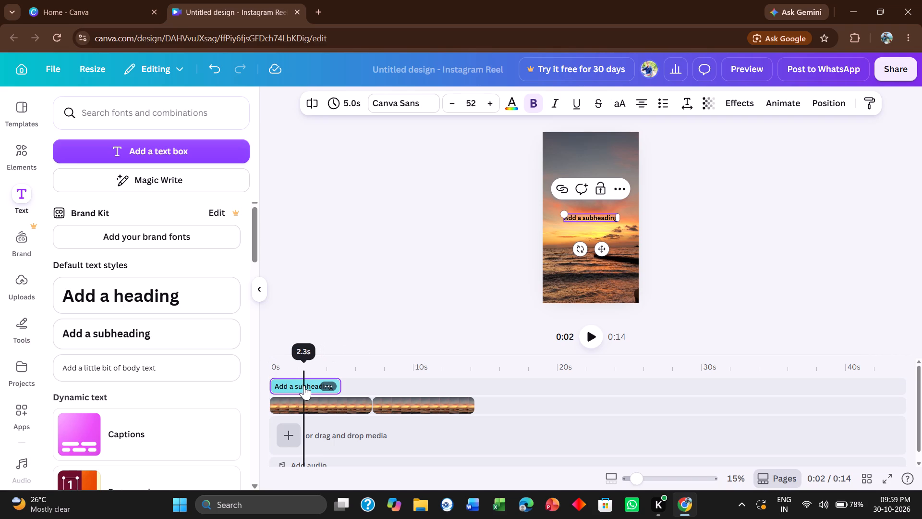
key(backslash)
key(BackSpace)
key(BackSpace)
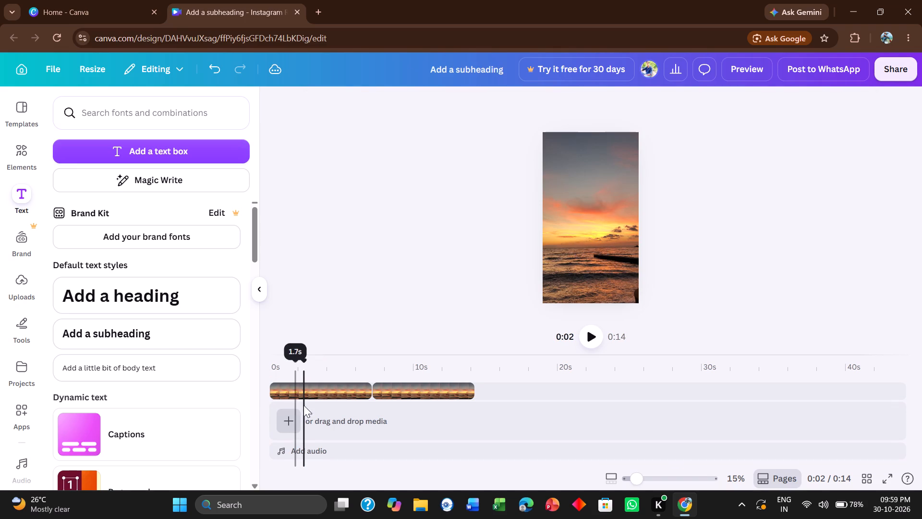
Add a subheading text over the first sunset clip, starting at about 2 s.
click(111, 315)
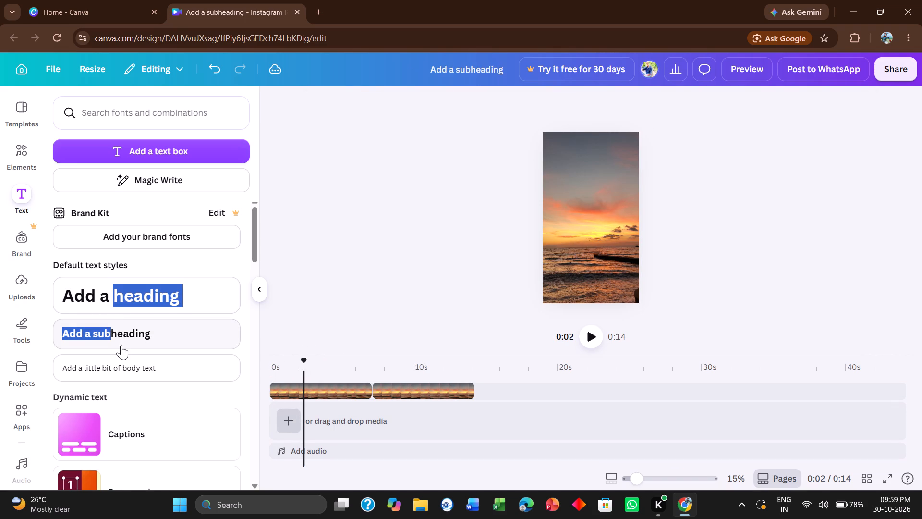
click(121, 345)
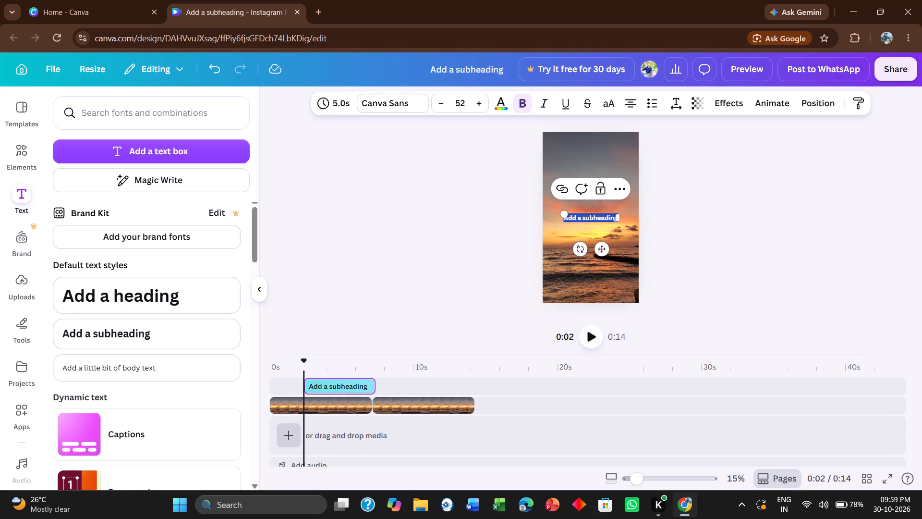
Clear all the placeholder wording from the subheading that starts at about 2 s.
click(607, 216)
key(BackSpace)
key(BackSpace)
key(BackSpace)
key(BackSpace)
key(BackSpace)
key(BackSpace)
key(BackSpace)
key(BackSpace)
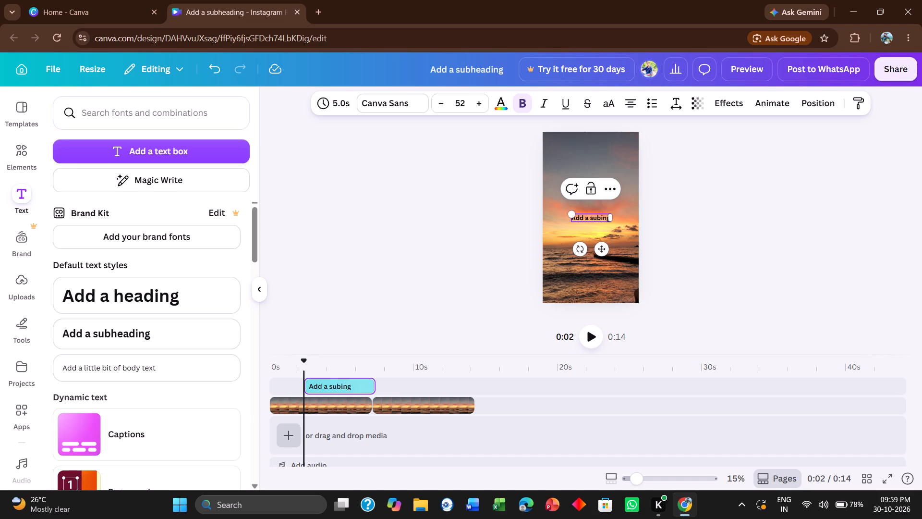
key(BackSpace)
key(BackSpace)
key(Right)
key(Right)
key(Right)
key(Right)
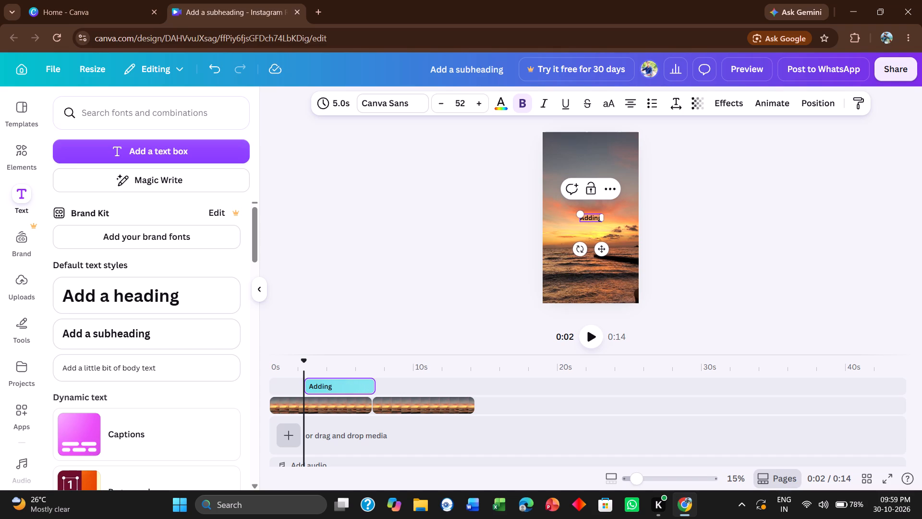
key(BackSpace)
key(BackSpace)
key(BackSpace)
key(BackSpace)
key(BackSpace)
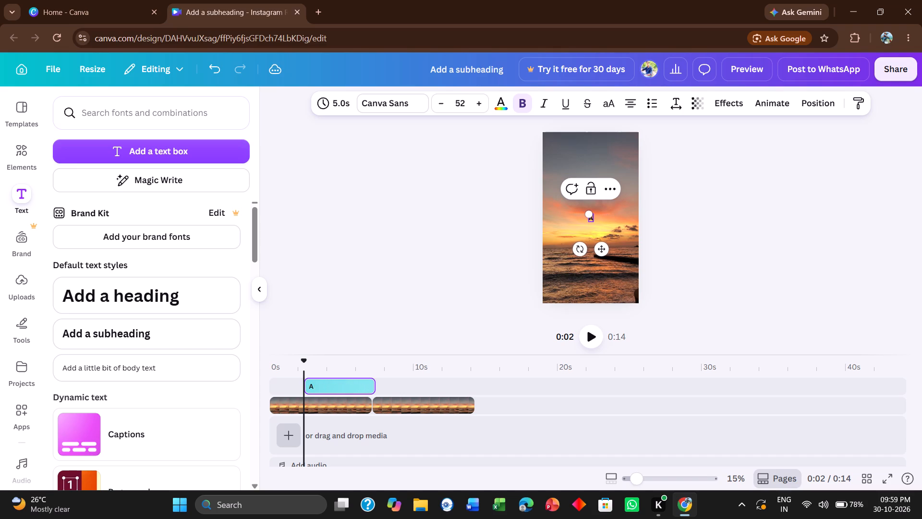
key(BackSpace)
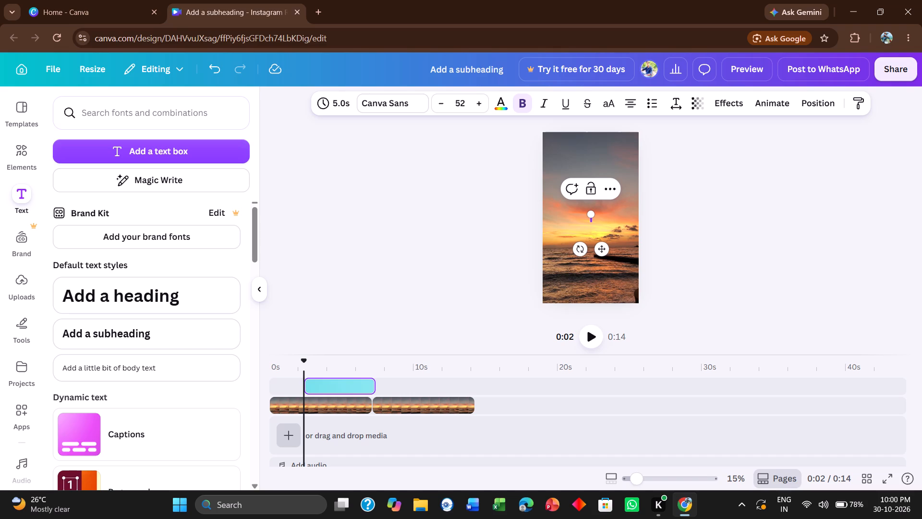
Play back the reel from about 2 s to its end.
click(588, 342)
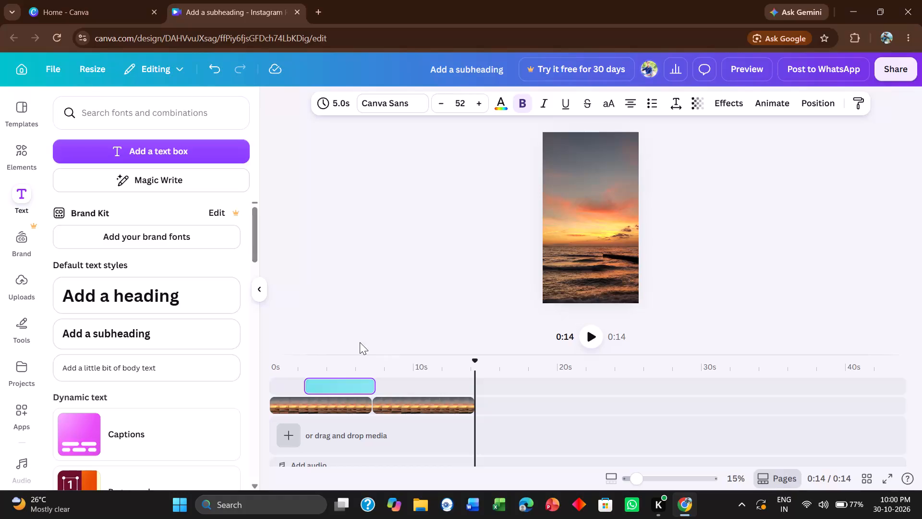
Leave the sunset template's details and browse the Instagram Reel templates for other usable designs.
click(11, 113)
scroll(178, 356, down, 10)
scroll(178, 356, up, 2)
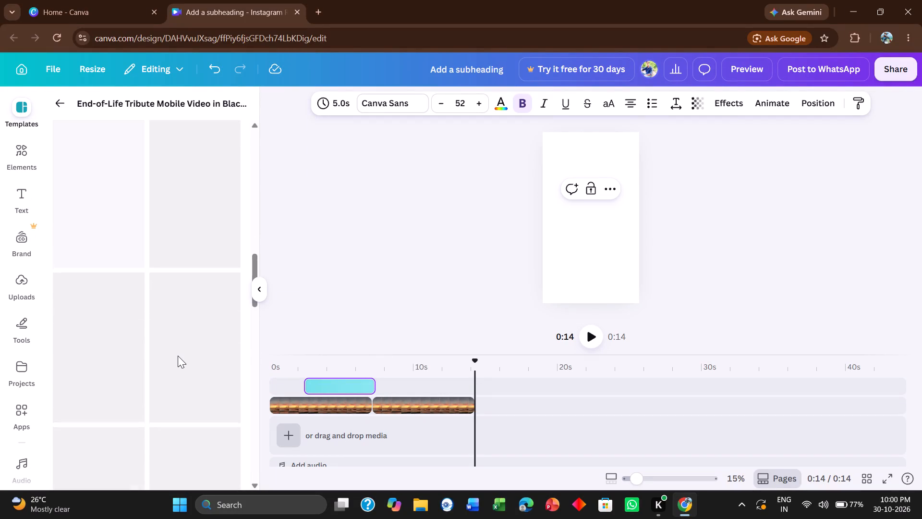
scroll(178, 356, up, 2)
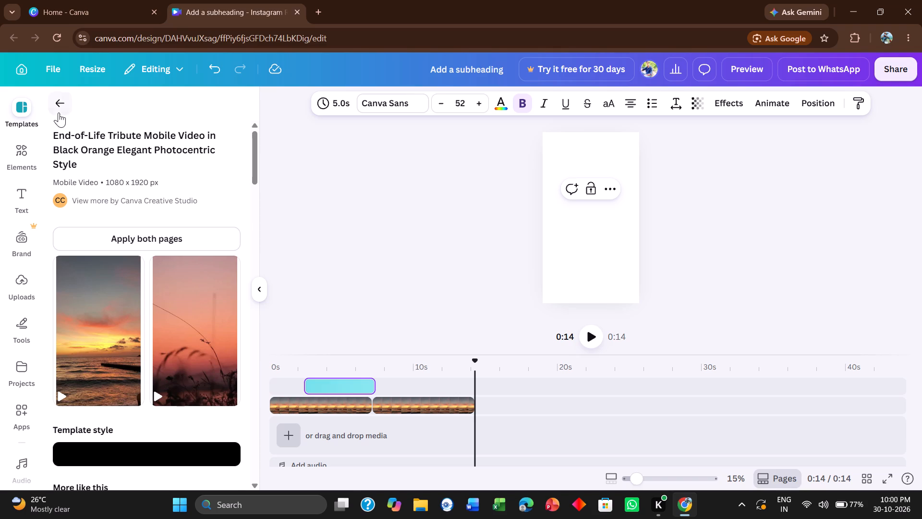
click(59, 112)
scroll(161, 303, down, 3)
scroll(161, 303, up, 1)
scroll(161, 303, down, 1)
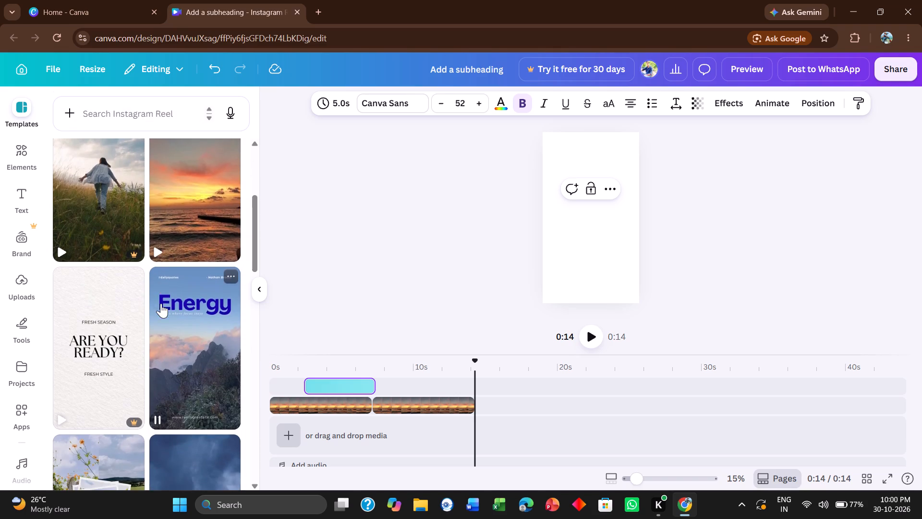
scroll(161, 303, down, 1)
scroll(94, 386, down, 1)
scroll(127, 342, down, 1)
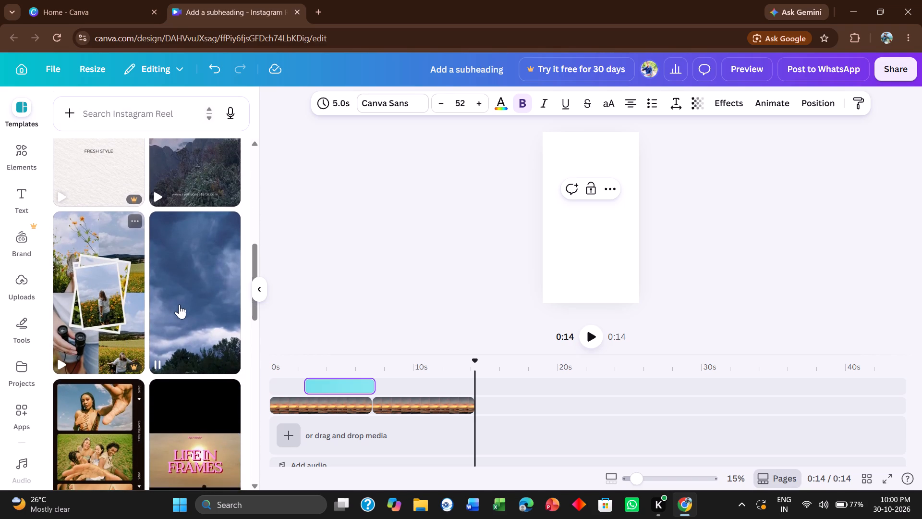
scroll(185, 300, down, 3)
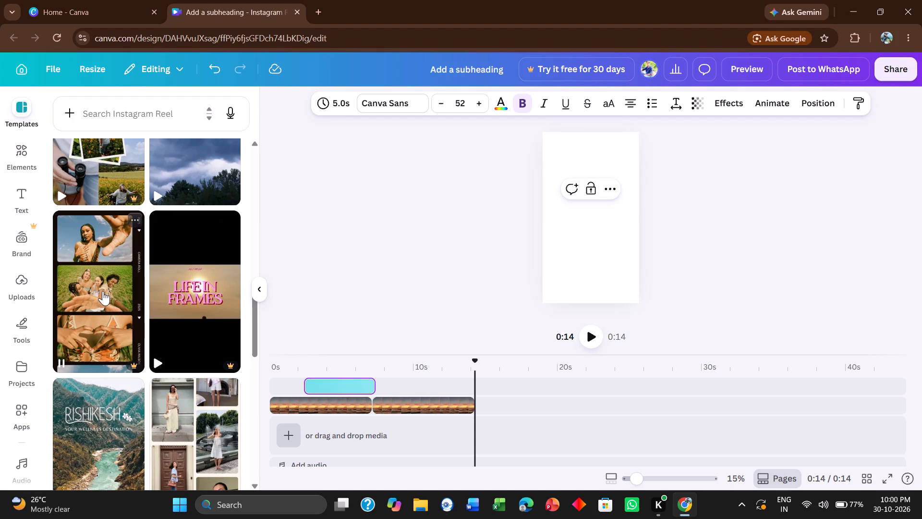
scroll(103, 291, down, 4)
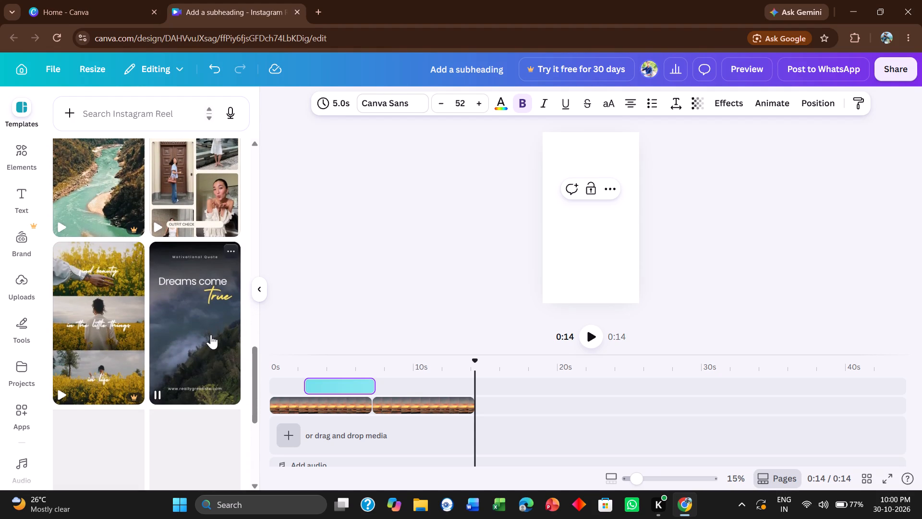
scroll(211, 334, down, 4)
scroll(135, 305, up, 1)
scroll(135, 305, down, 2)
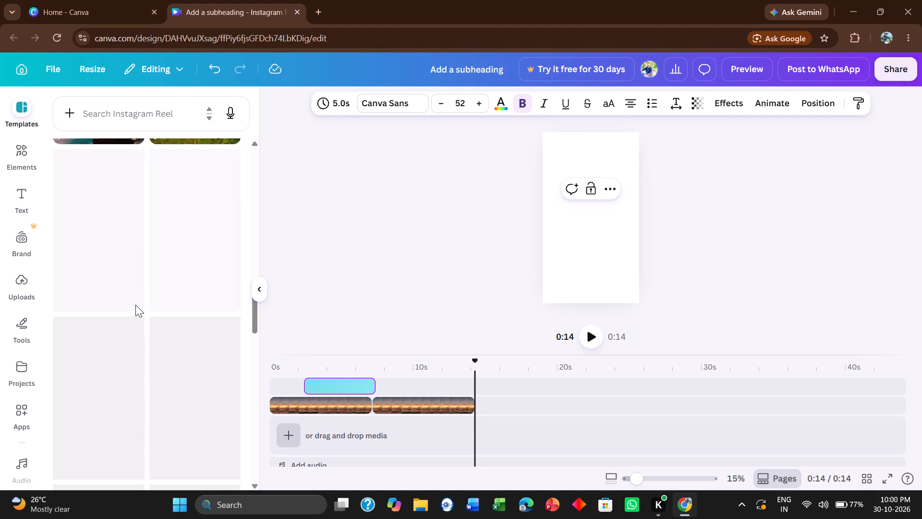
scroll(135, 305, up, 5)
scroll(135, 305, down, 4)
scroll(135, 305, up, 2)
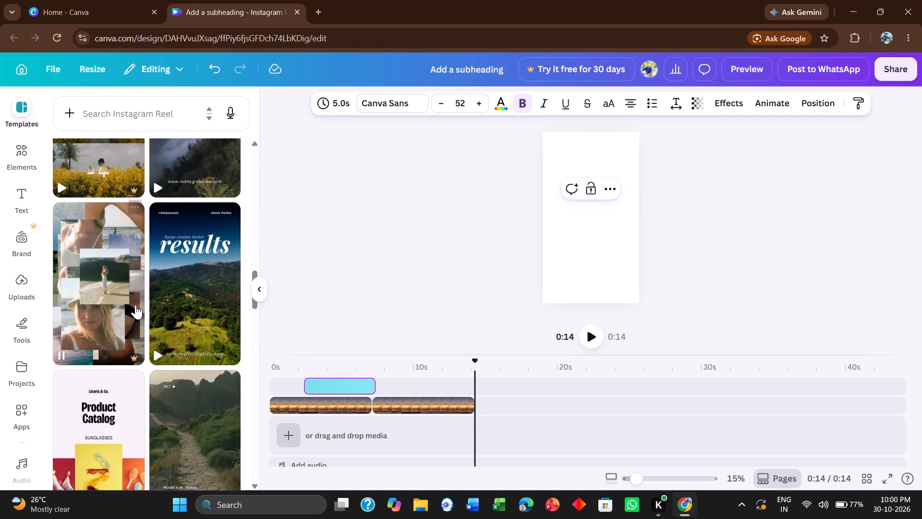
scroll(135, 305, down, 3)
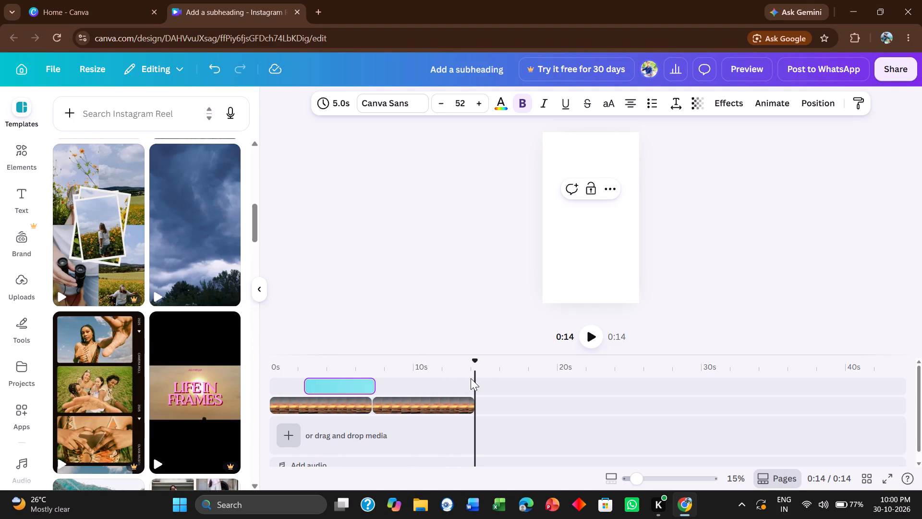
Deselect the emptied subheading and move the playhead to about 4 s, over the first sunset clip.
click(472, 376)
drag(477, 374, 521, 331)
scroll(319, 360, left, 1)
scroll(246, 365, right, 2)
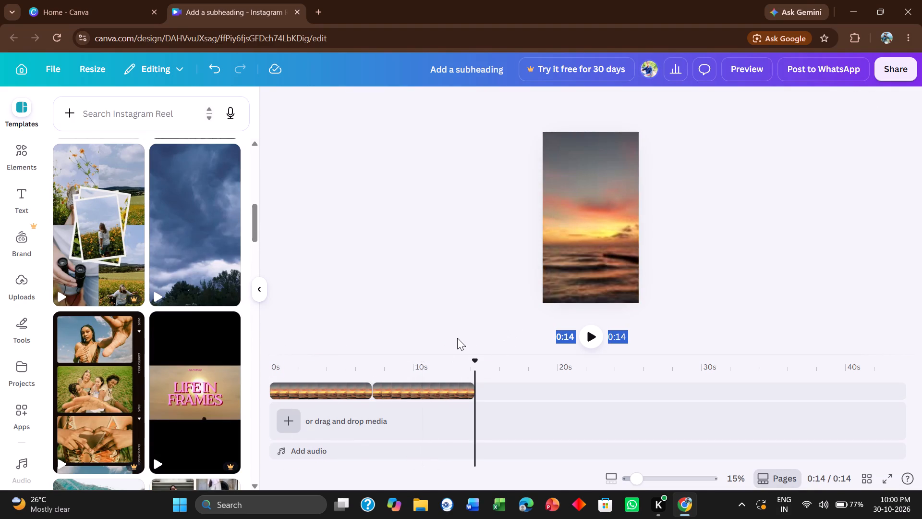
drag(476, 375, 353, 381)
scroll(403, 380, left, 1)
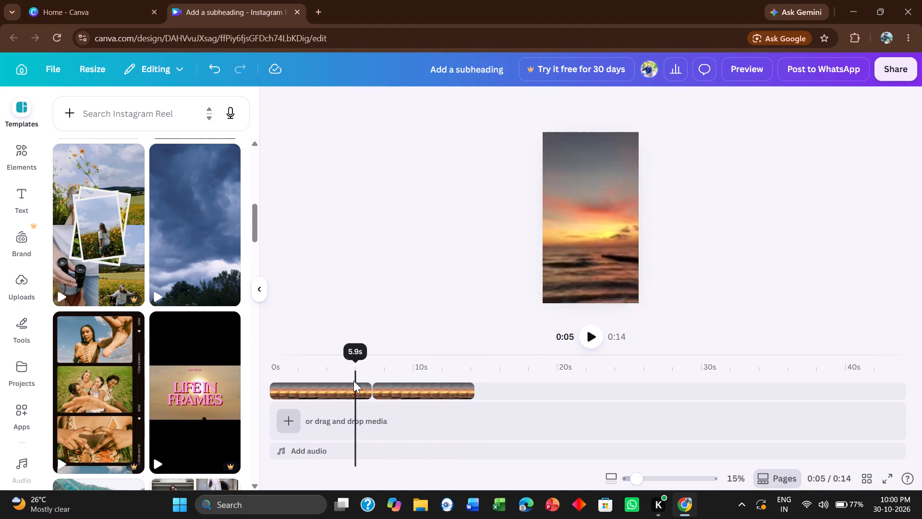
scroll(353, 381, left, 1)
drag(353, 381, 368, 495)
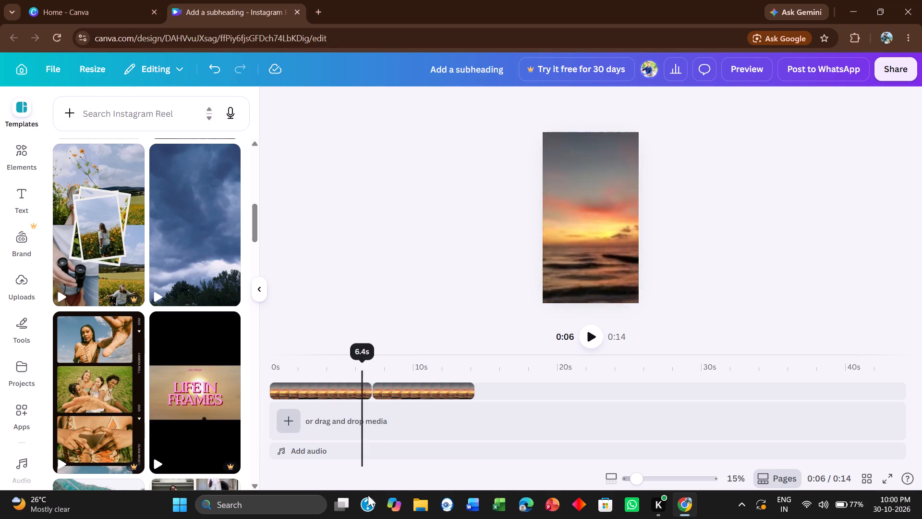
drag(368, 495, 330, 518)
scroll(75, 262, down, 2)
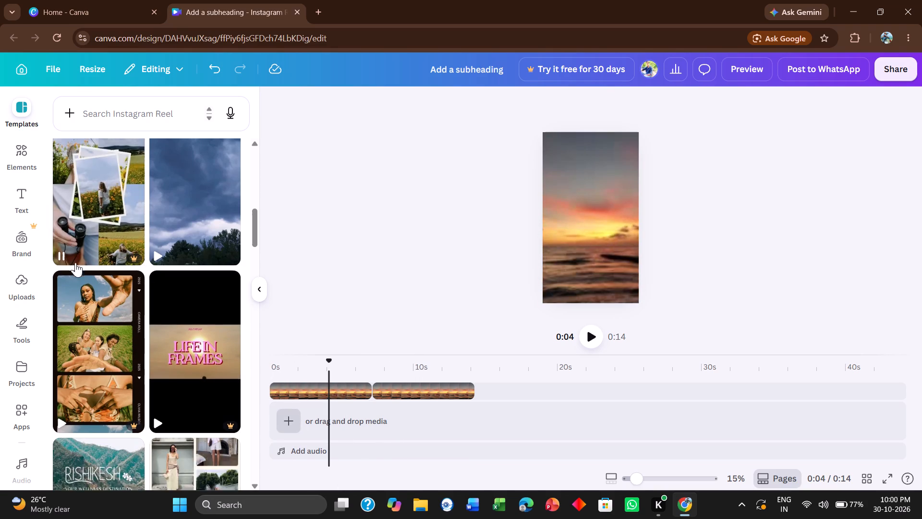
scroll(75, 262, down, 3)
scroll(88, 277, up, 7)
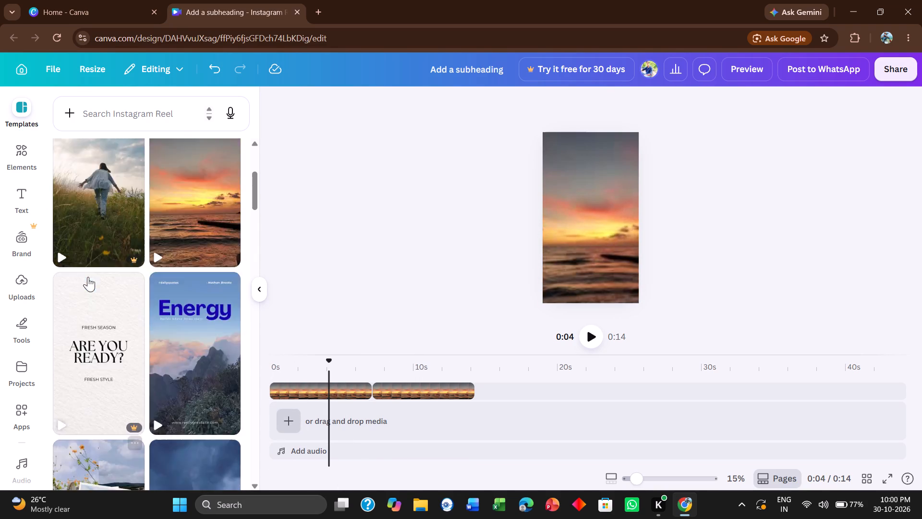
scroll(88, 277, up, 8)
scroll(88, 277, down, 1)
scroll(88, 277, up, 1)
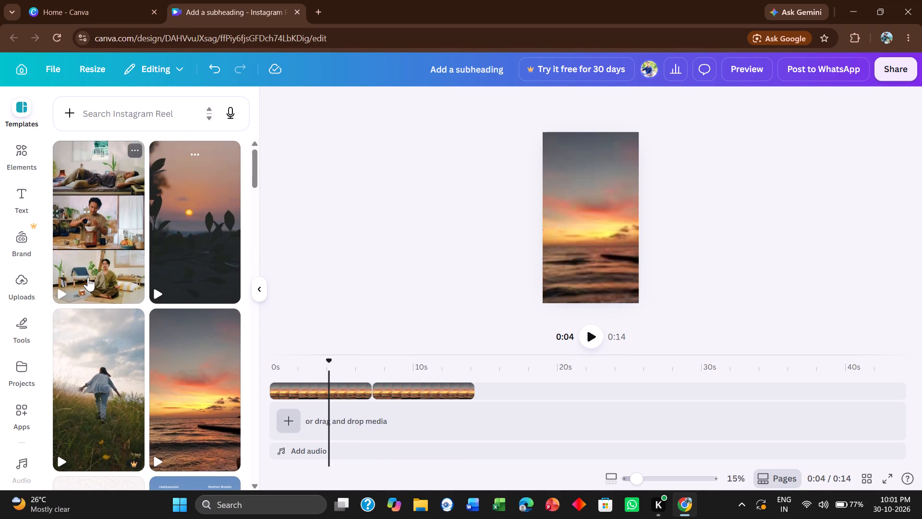
Add a subheading text over the first sunset clip, starting at about 4 s.
click(20, 204)
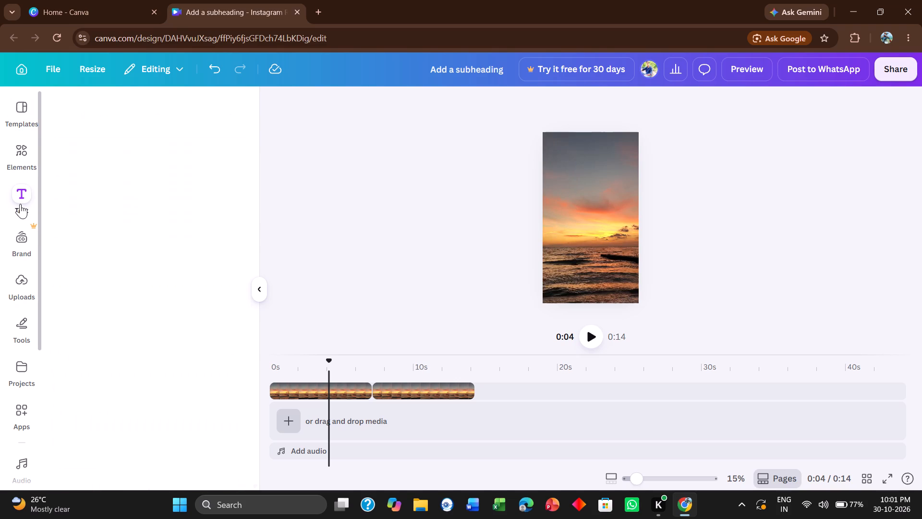
drag(130, 315, 129, 322)
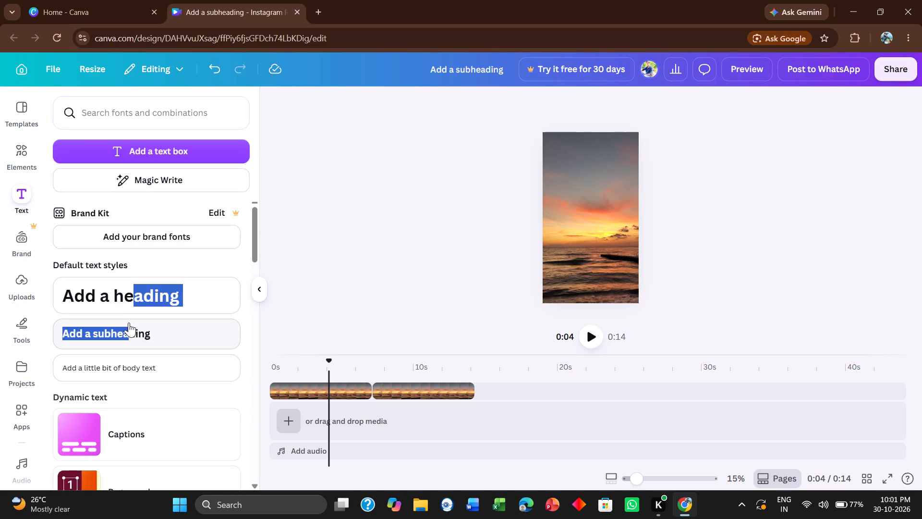
click(127, 327)
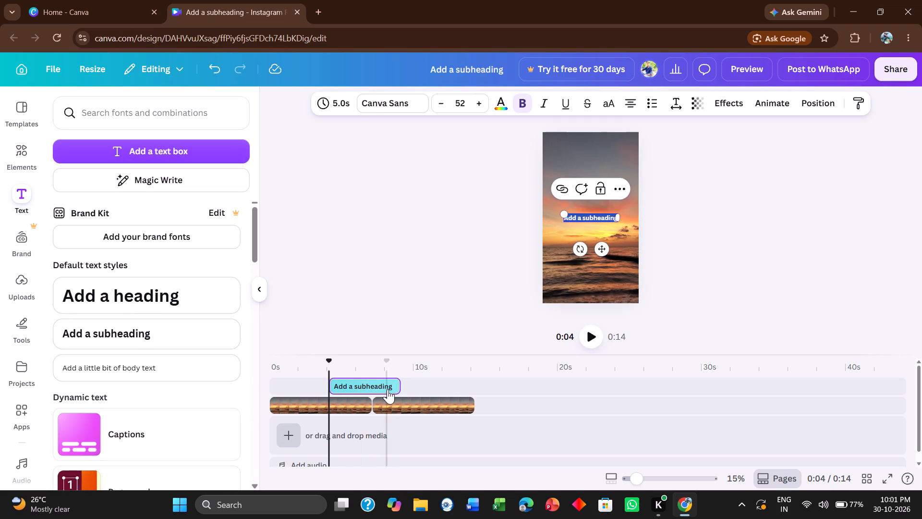
Move the playhead to about 6.9 s and clear all the placeholder wording from the new subheading.
drag(386, 383, 370, 386)
click(370, 386)
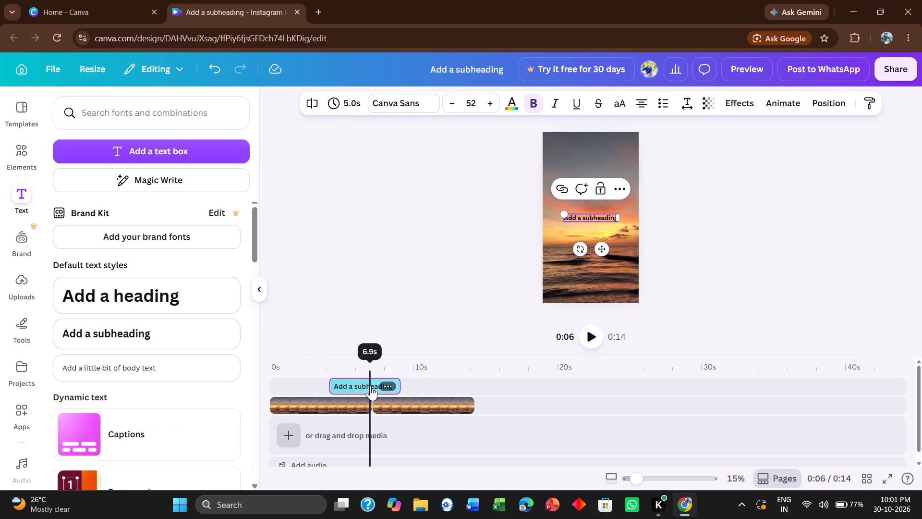
click(370, 386)
click(607, 220)
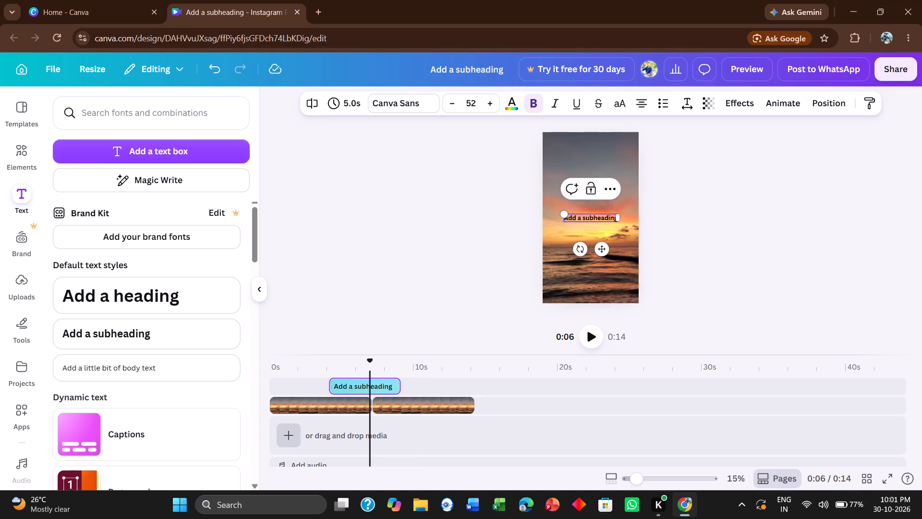
key(Right)
key(Right)
key(Right)
key(Right)
key(Right)
key(Right)
key(Right)
key(BackSpace)
key(BackSpace)
key(BackSpace)
key(BackSpace)
key(BackSpace)
key(BackSpace)
key(BackSpace)
key(BackSpace)
key(BackSpace)
key(BackSpace)
key(BackSpace)
key(BackSpace)
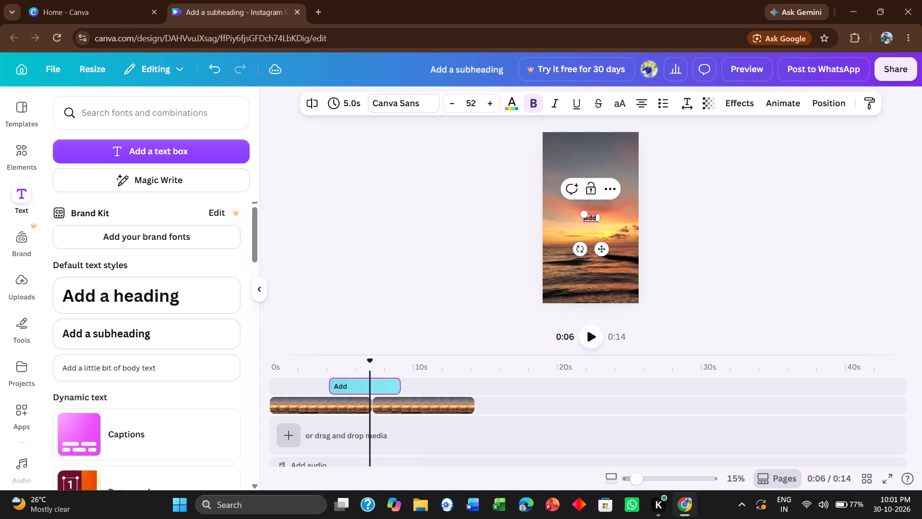
key(BackSpace)
key(BackSpace)
key(BackSpace)
key(BackSpace)
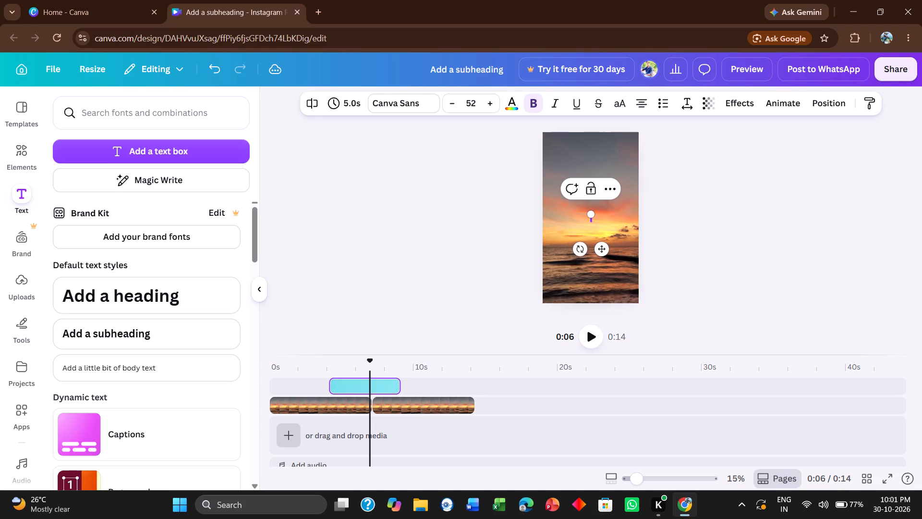
Enter "Aaj Kal" as the subheading's text, on a single line with both words capitalised.
key(a)
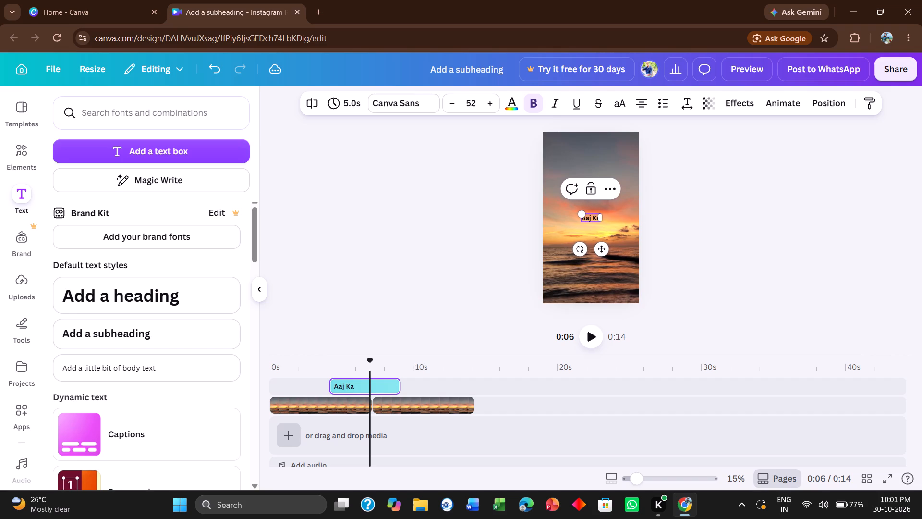
key(t)
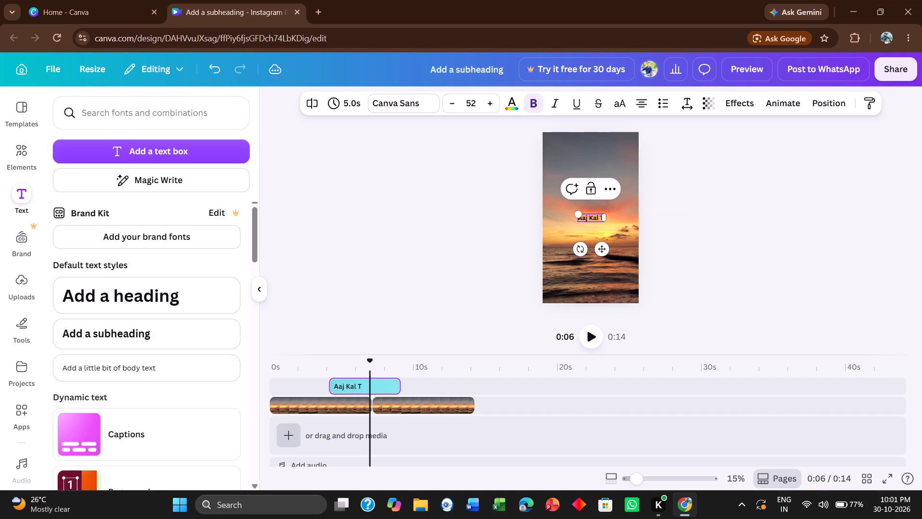
key(BackSpace)
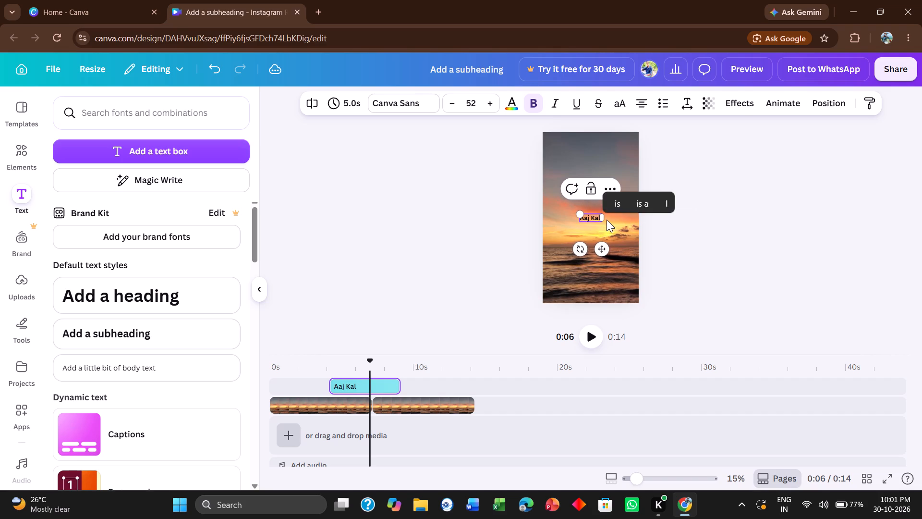
key(BackSpace)
key(BackSpace)
key(BackSpace)
key(BackSpace)
key(space)
key(k)
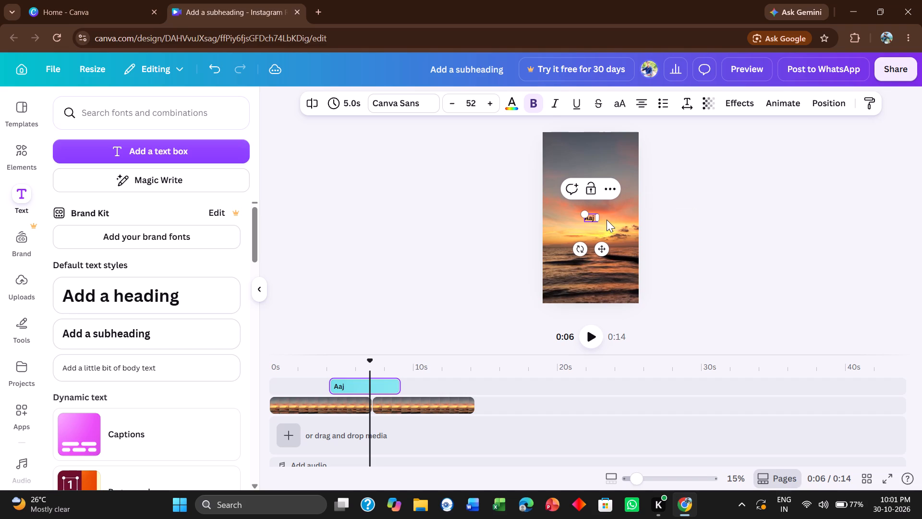
key(BackSpace)
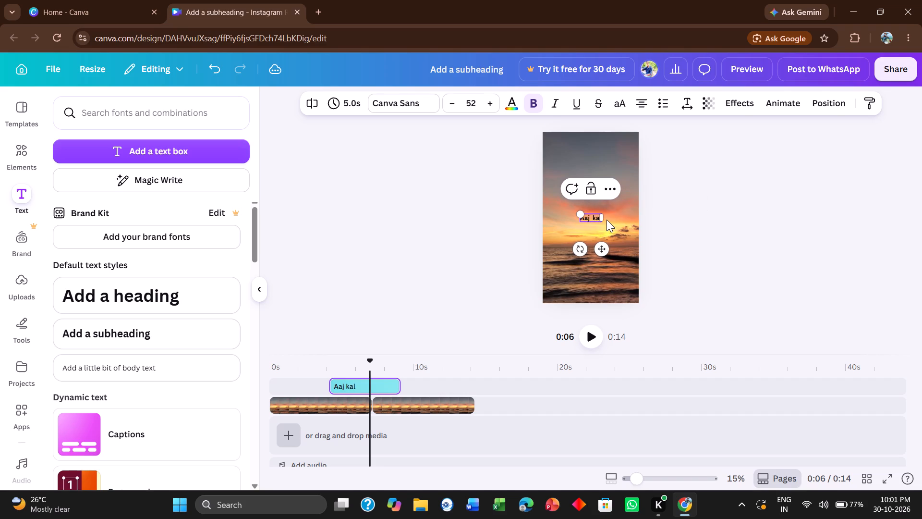
key(BackSpace)
key(BackSpace)
key(Return)
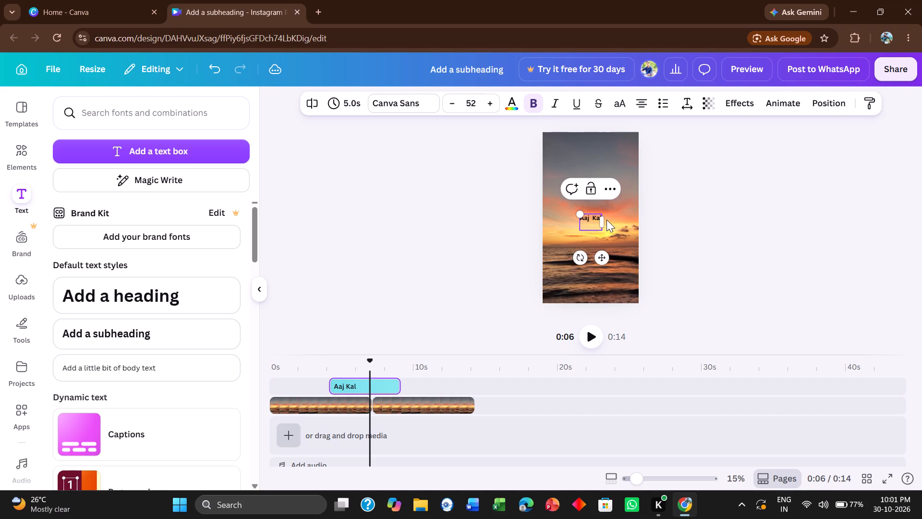
key(BackSpace)
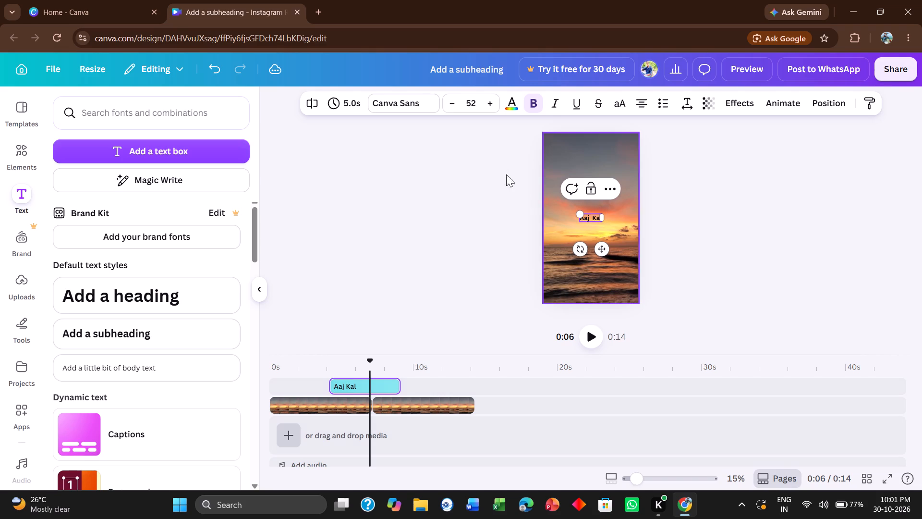
Adjust the font size of the "Aaj Kal" subheading to 56.
click(493, 105)
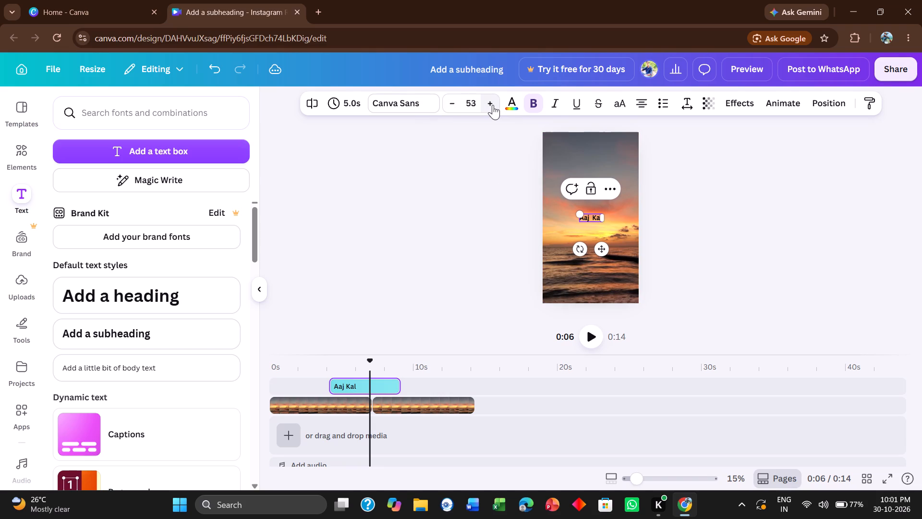
click(493, 105)
double_click(493, 105)
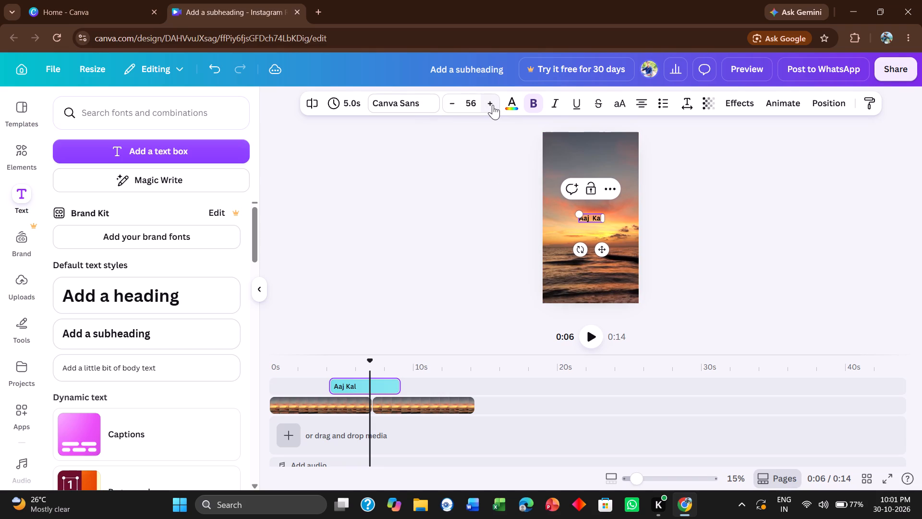
double_click(456, 100)
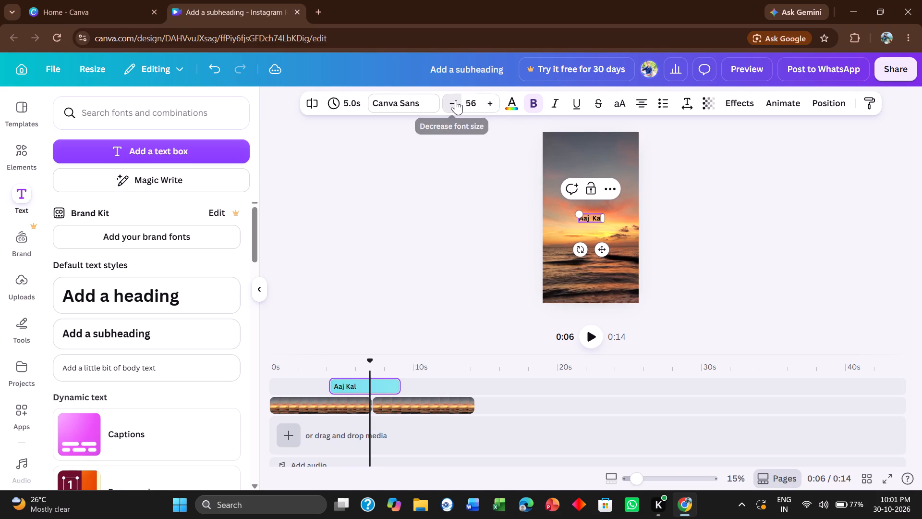
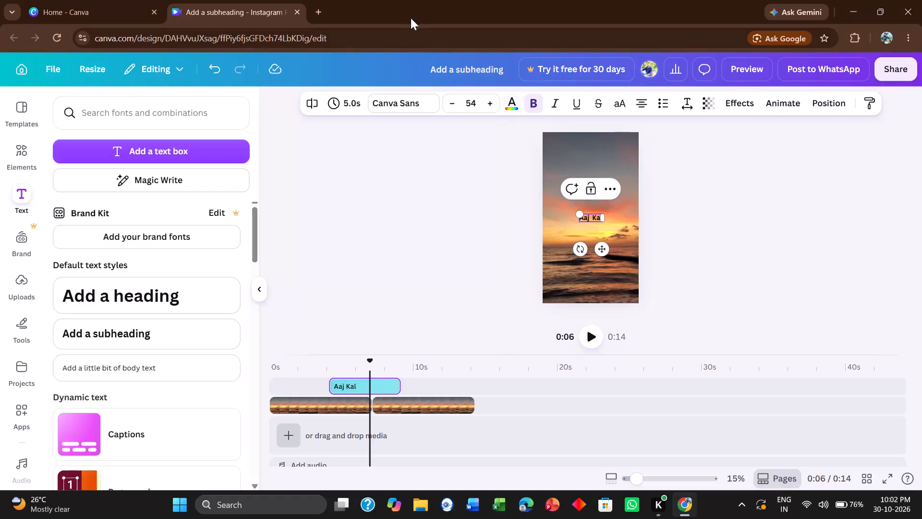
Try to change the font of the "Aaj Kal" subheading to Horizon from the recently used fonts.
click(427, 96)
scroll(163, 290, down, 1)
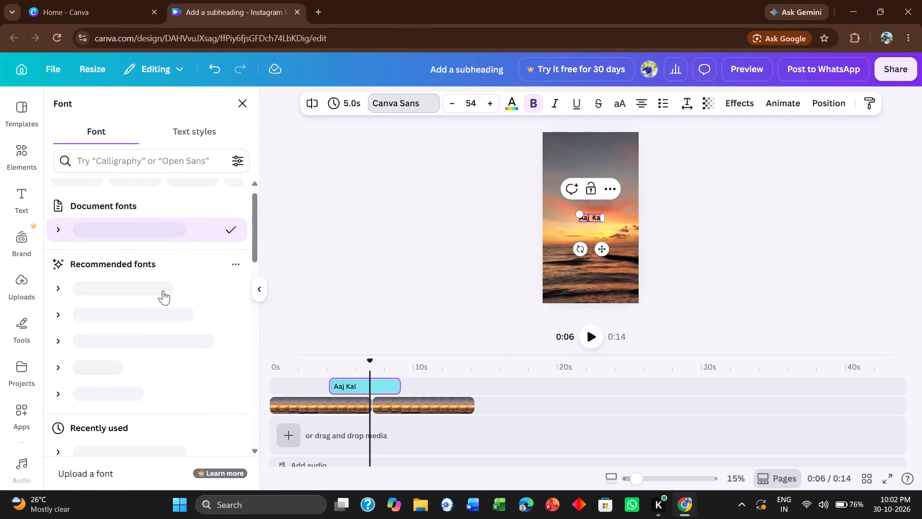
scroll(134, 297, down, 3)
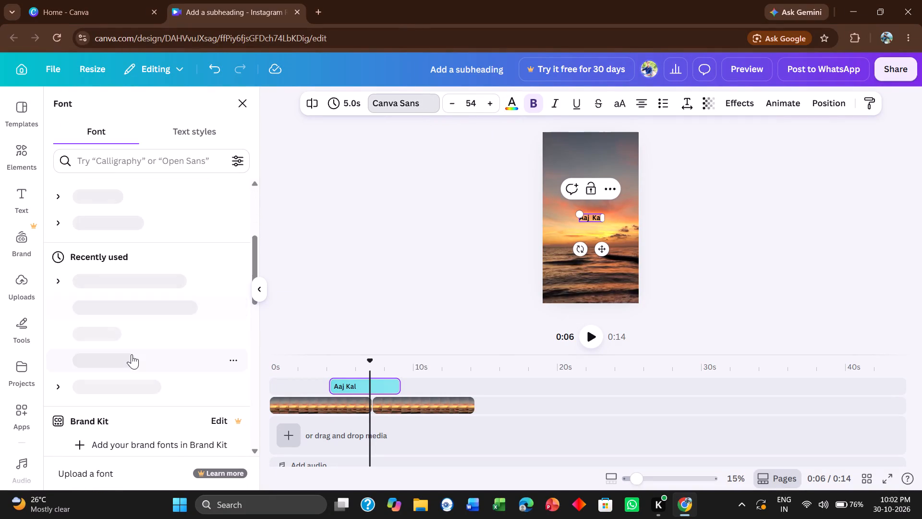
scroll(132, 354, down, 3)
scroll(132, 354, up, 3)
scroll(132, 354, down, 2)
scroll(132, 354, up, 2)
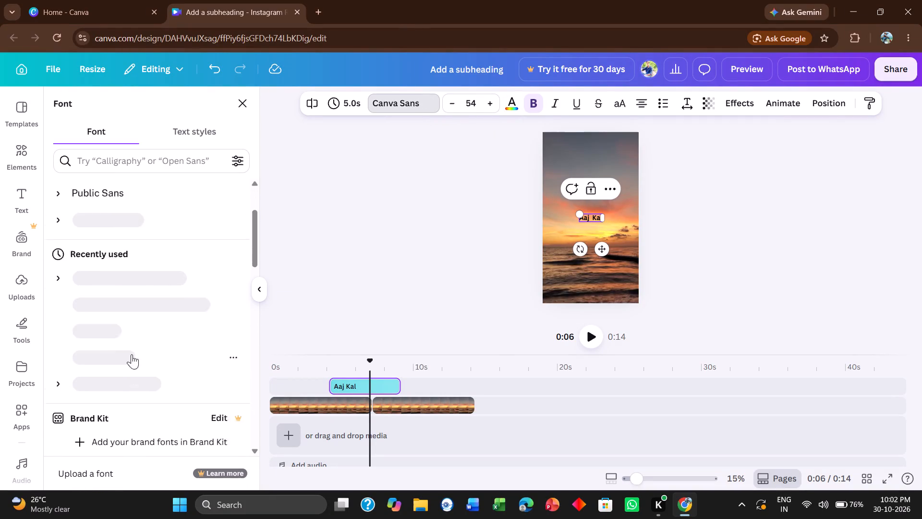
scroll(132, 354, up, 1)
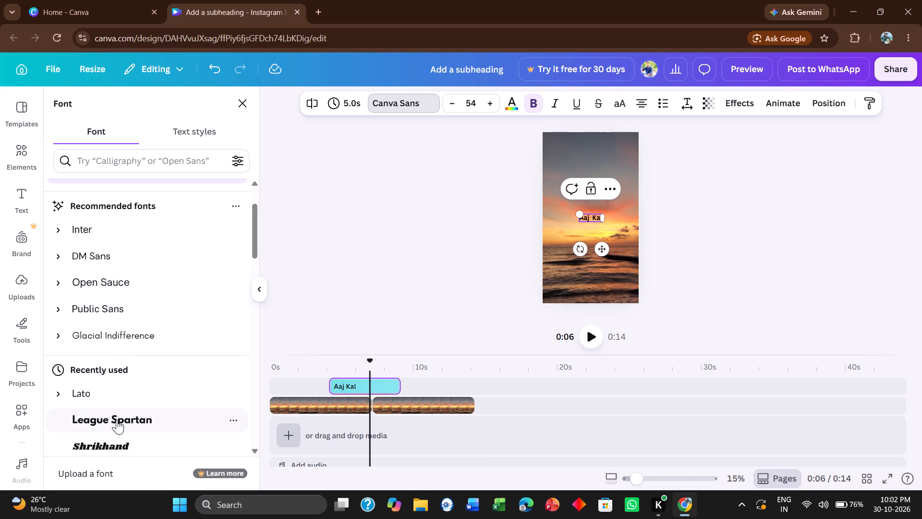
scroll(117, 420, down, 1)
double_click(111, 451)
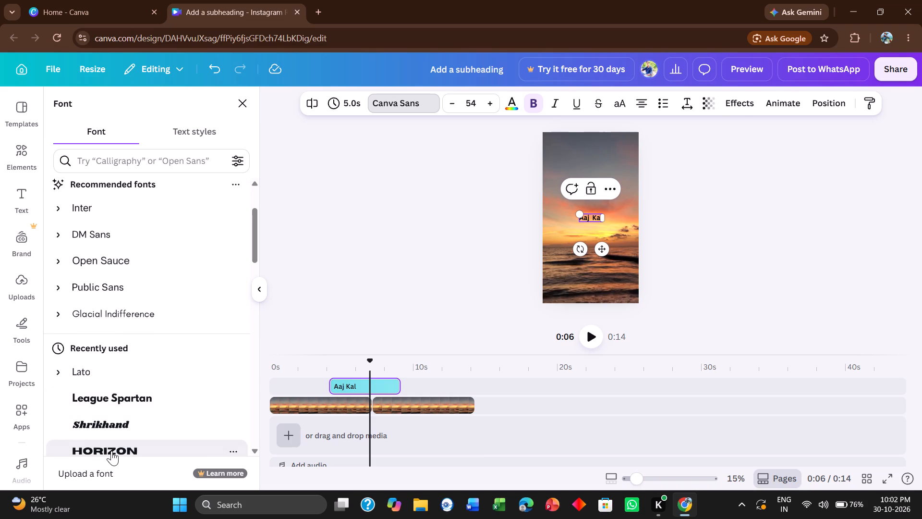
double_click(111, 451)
Enlarge the "Aaj Kal" subheading to about size 118 and move it into the sky near the top of the frame.
drag(582, 215, 553, 200)
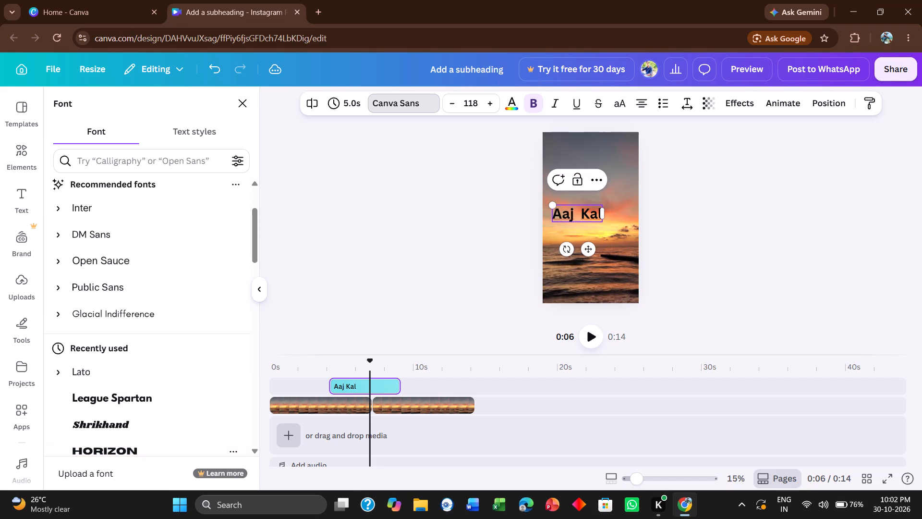
drag(572, 208, 575, 197)
click(597, 216)
drag(593, 205, 595, 159)
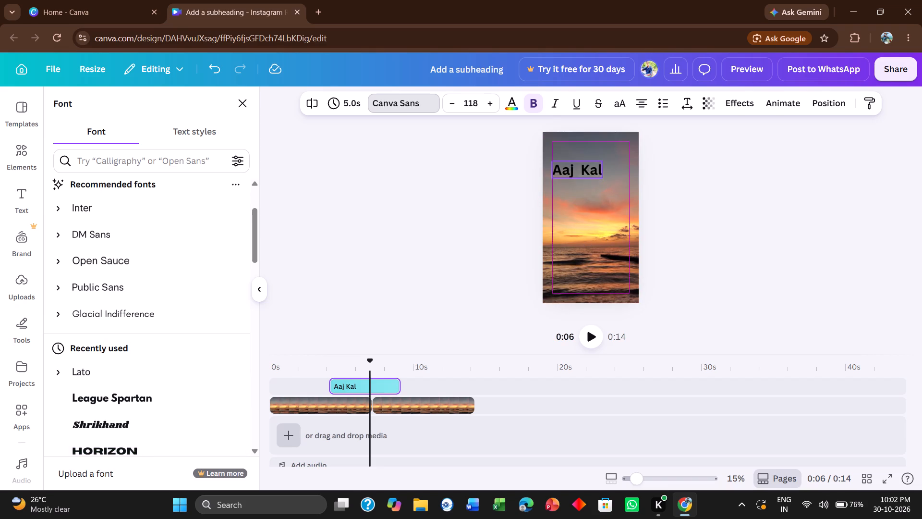
drag(595, 159, 595, 155)
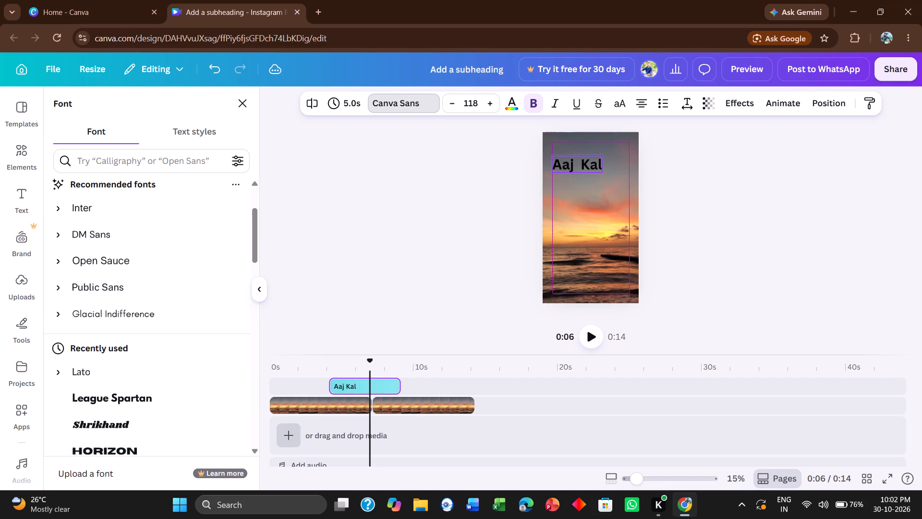
drag(595, 155, 595, 157)
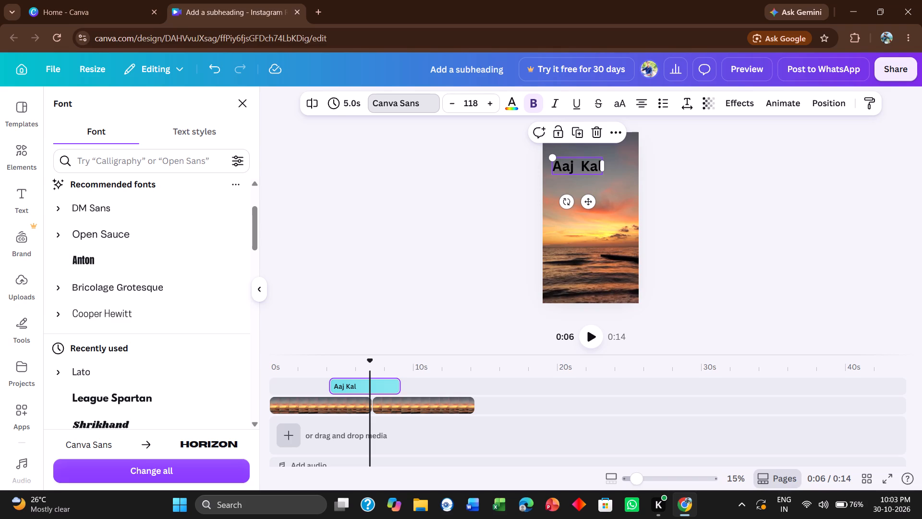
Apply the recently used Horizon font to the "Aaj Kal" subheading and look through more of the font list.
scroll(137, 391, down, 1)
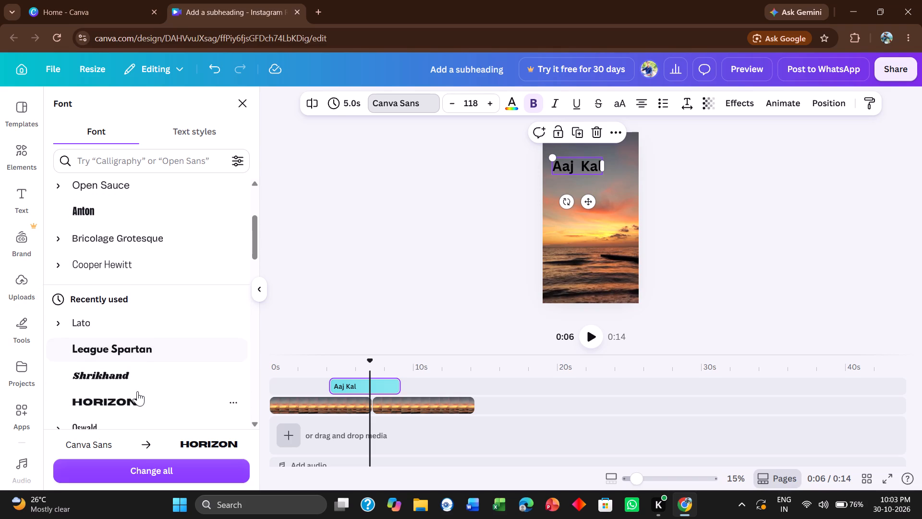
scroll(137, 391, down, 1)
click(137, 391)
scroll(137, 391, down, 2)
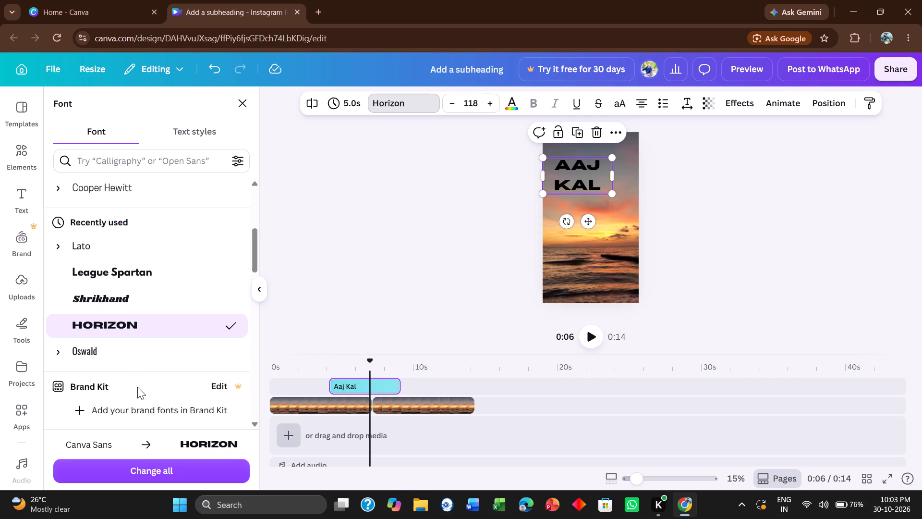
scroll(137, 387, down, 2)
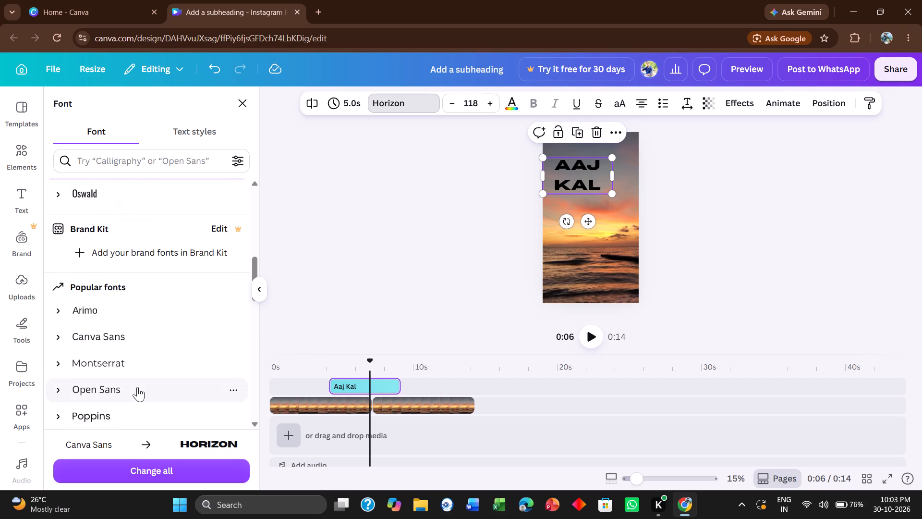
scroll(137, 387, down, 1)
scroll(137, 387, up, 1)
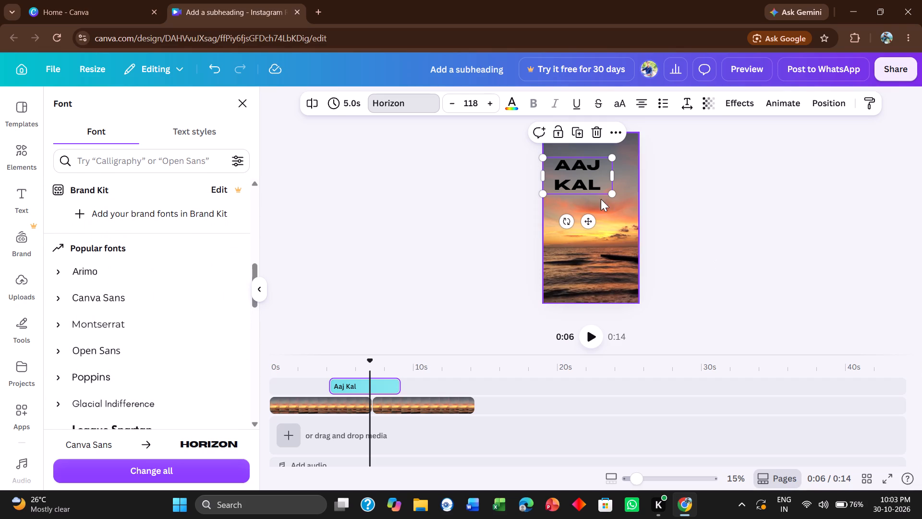
Scale the "Aaj Kal" subheading to about size 94.8 and widen its text box so both words sit on one line.
drag(542, 174, 532, 175)
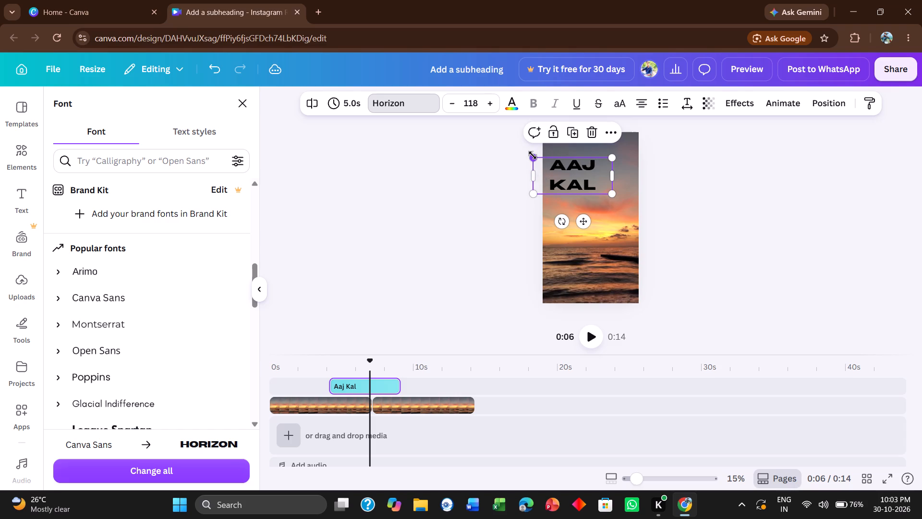
drag(533, 155, 554, 162)
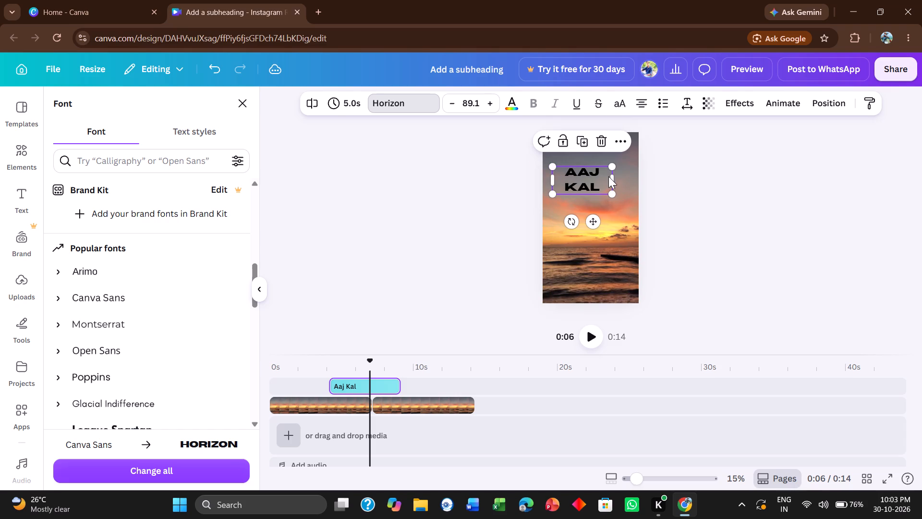
drag(614, 179, 631, 178)
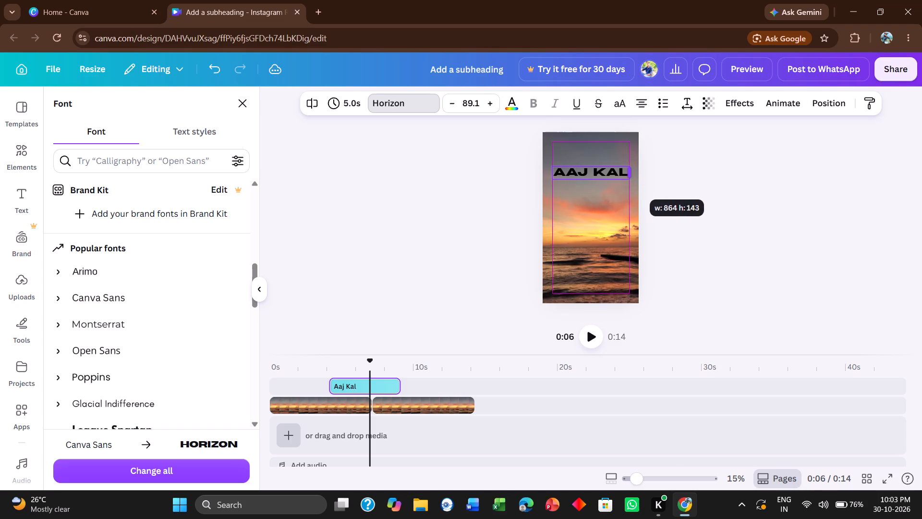
drag(631, 178, 631, 178)
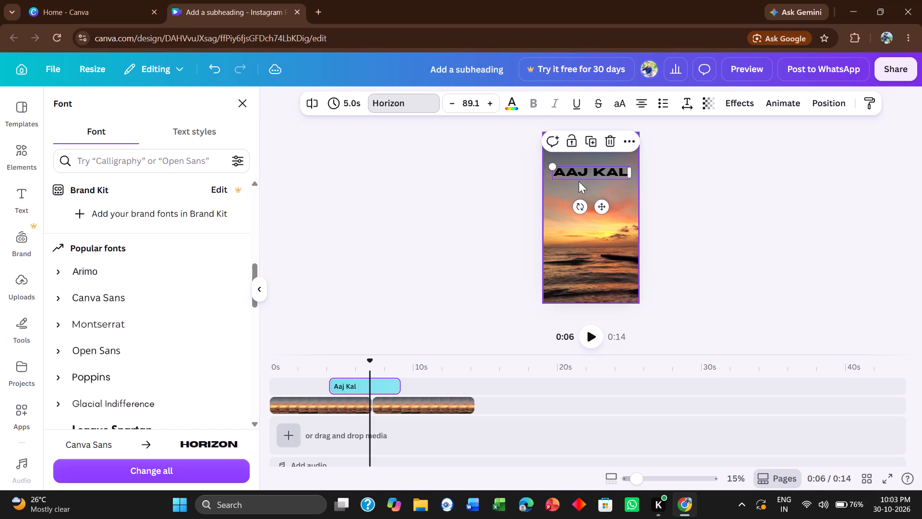
drag(554, 166, 549, 161)
Change the font of the "Aaj Kal" subheading to League Spartan.
scroll(100, 316, up, 4)
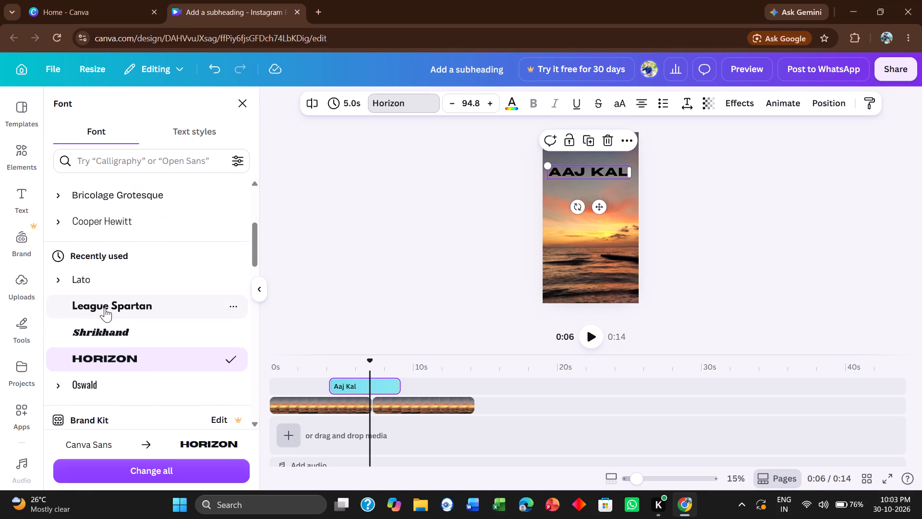
click(105, 308)
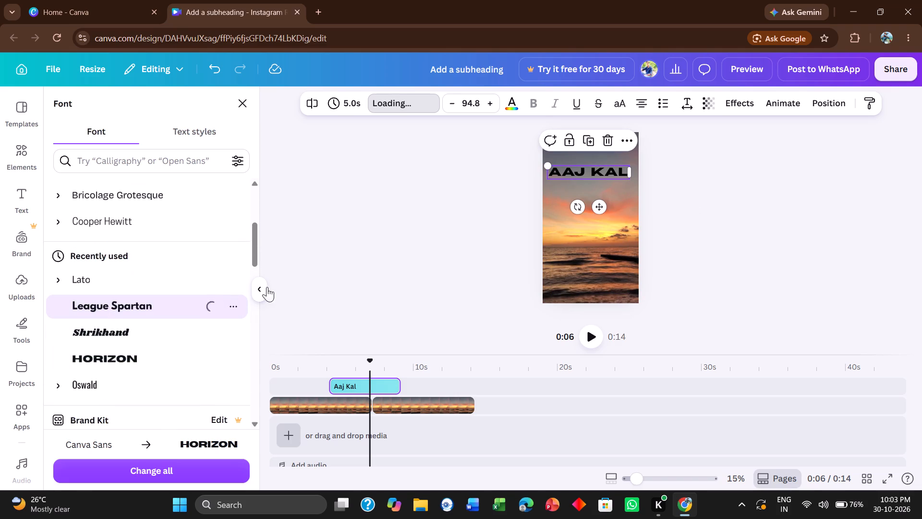
Shift the "Aaj Kal" subheading slightly to the left within the sky area of the frame and deselect it.
click(581, 168)
drag(580, 164, 571, 161)
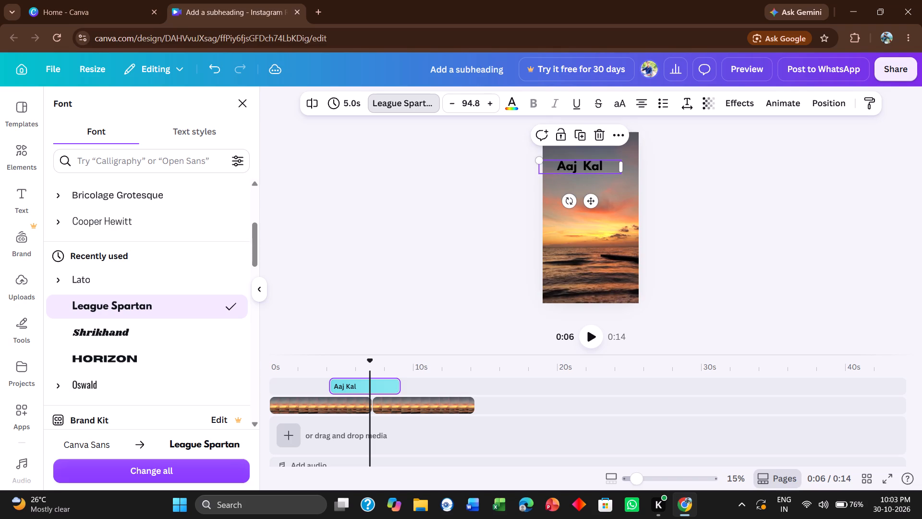
click(586, 179)
click(591, 167)
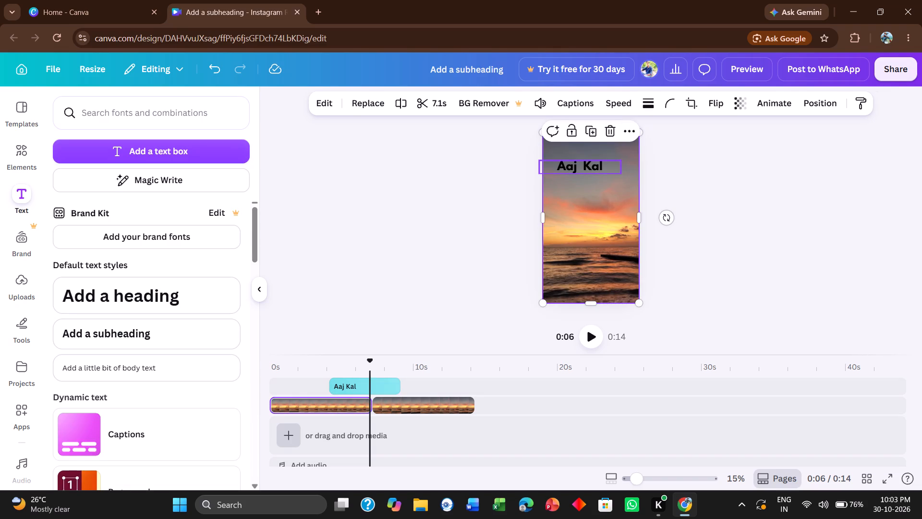
drag(591, 167, 590, 174)
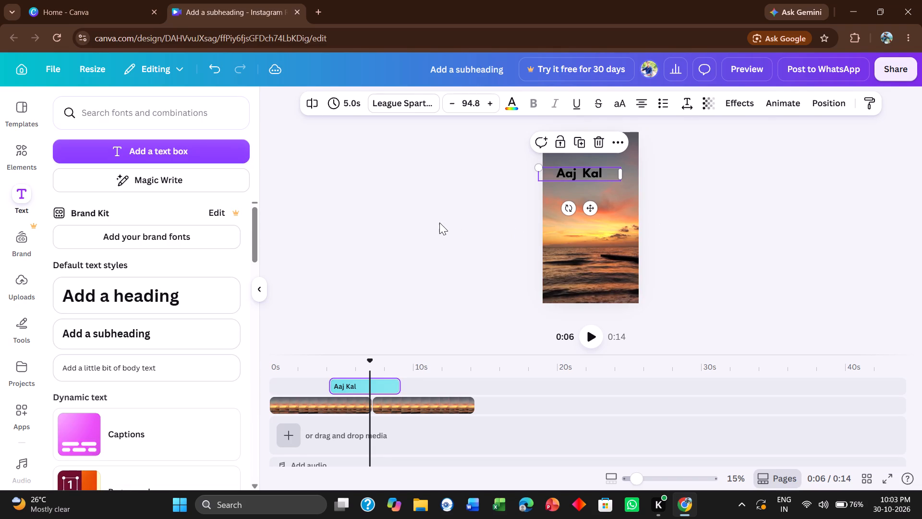
click(439, 222)
Add a heading text at the playhead and replace its placeholder wording with "Diwali".
click(192, 300)
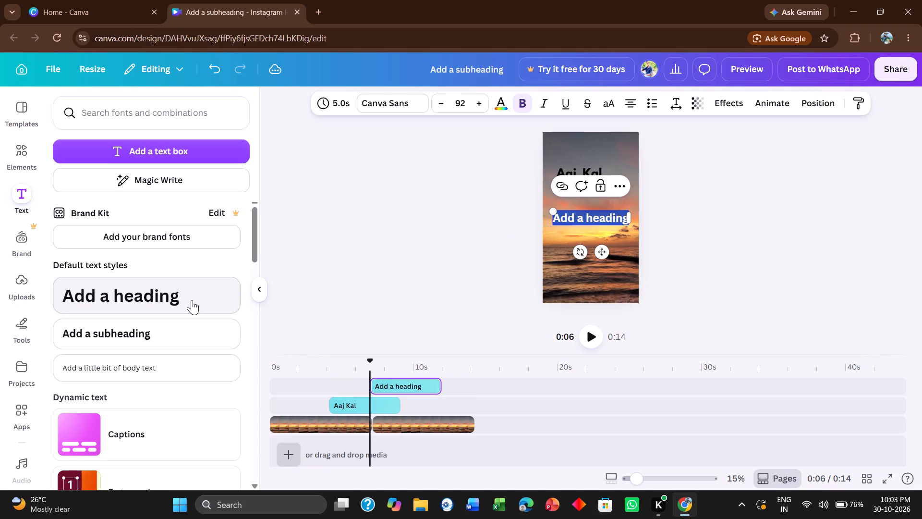
key(BackSpace)
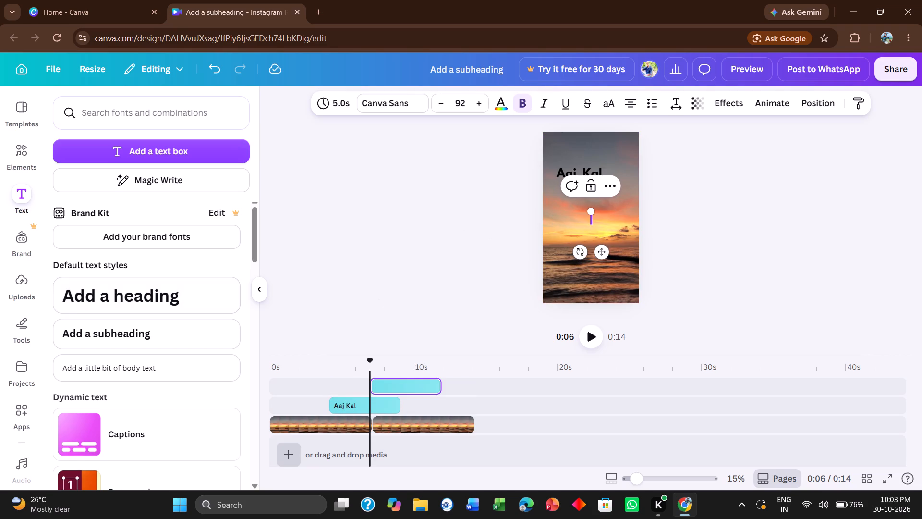
key(d)
text(iwali)
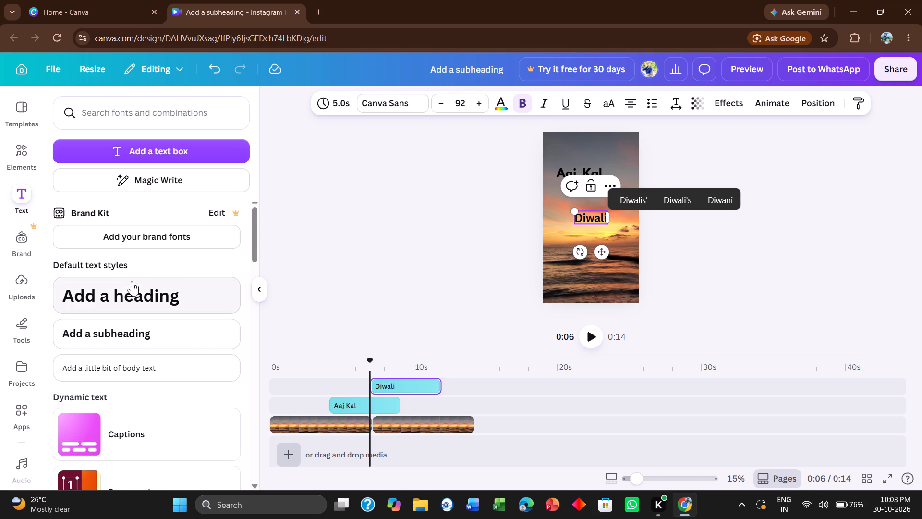
Choose the Gagalin font from the popular fonts for the "Diwali" heading.
click(419, 102)
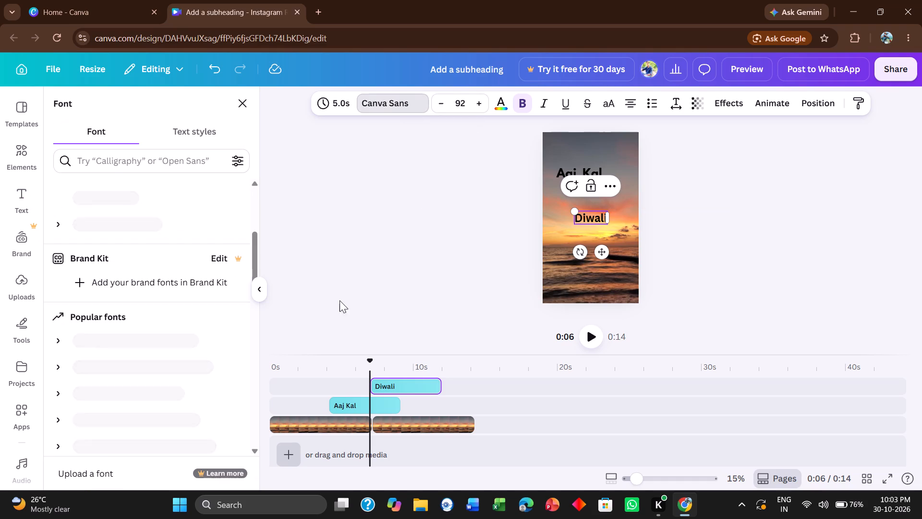
scroll(162, 368, down, 5)
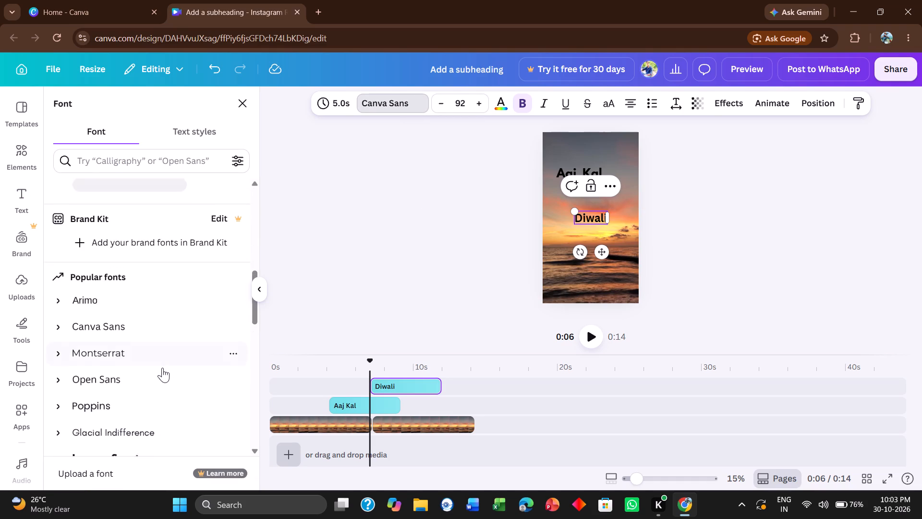
scroll(162, 368, down, 4)
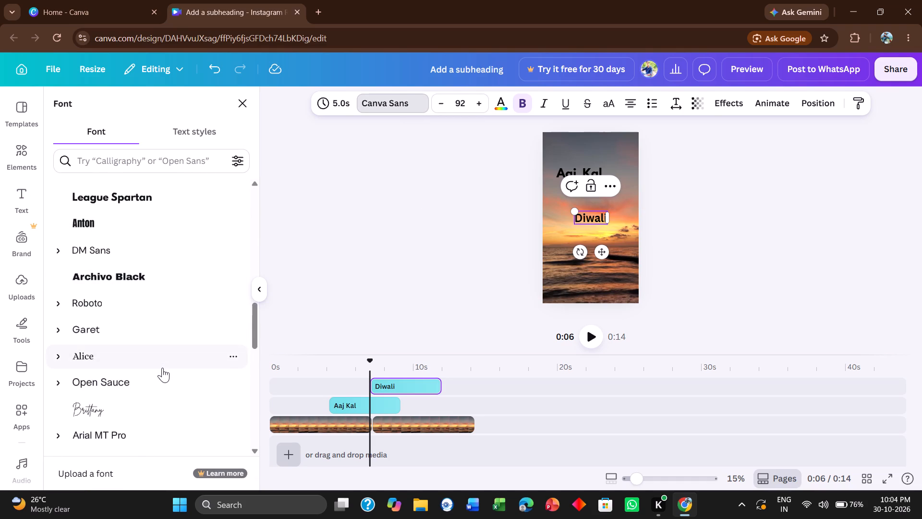
scroll(162, 368, down, 2)
click(136, 328)
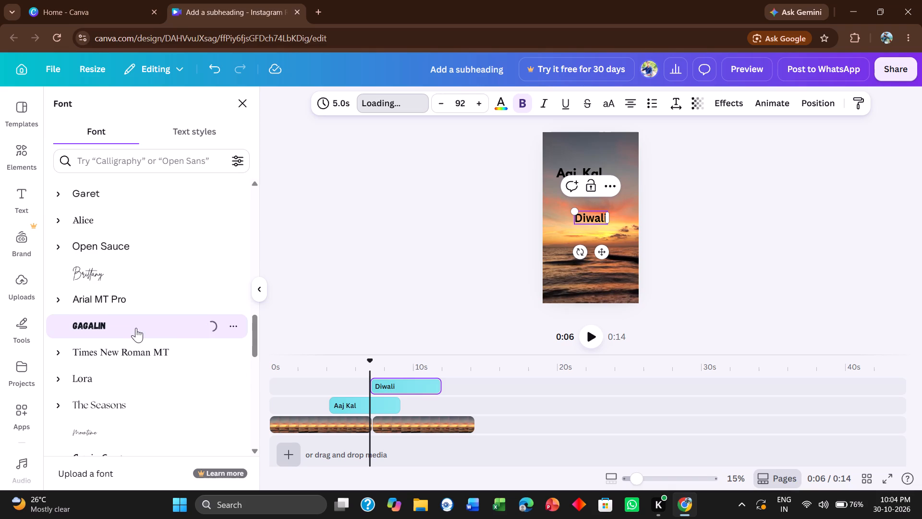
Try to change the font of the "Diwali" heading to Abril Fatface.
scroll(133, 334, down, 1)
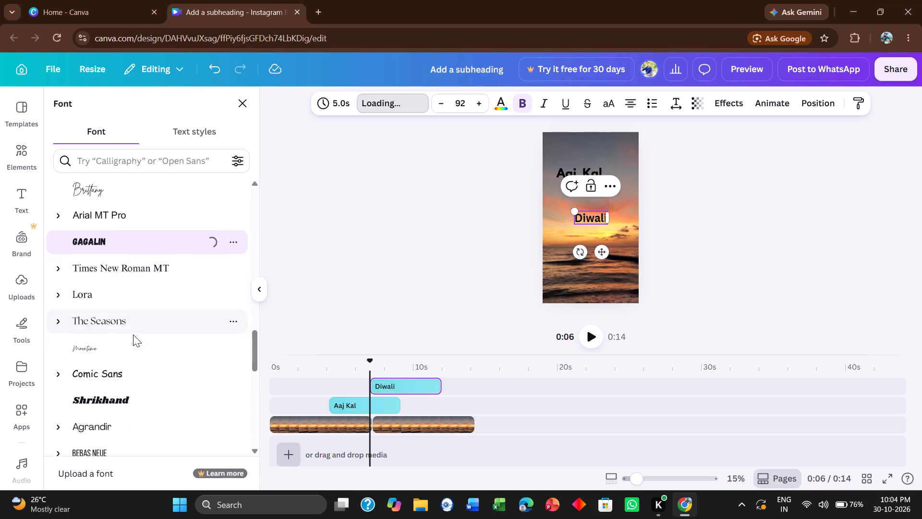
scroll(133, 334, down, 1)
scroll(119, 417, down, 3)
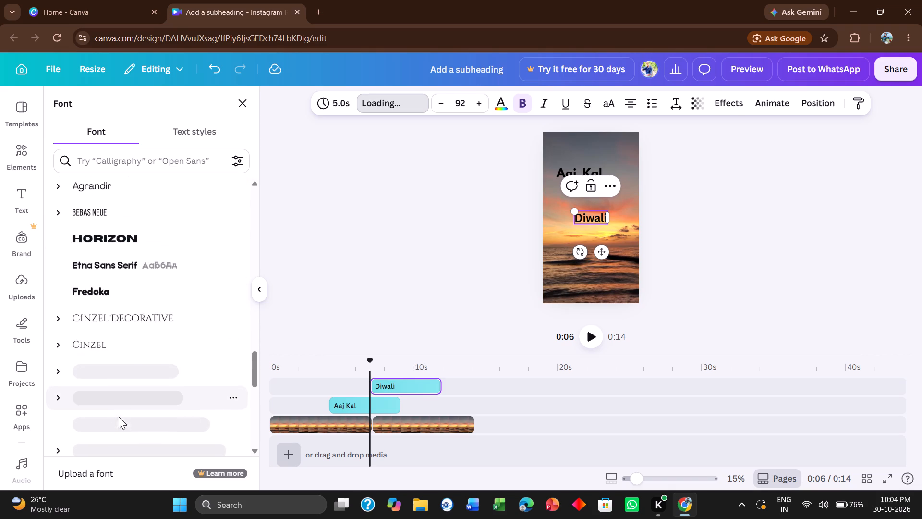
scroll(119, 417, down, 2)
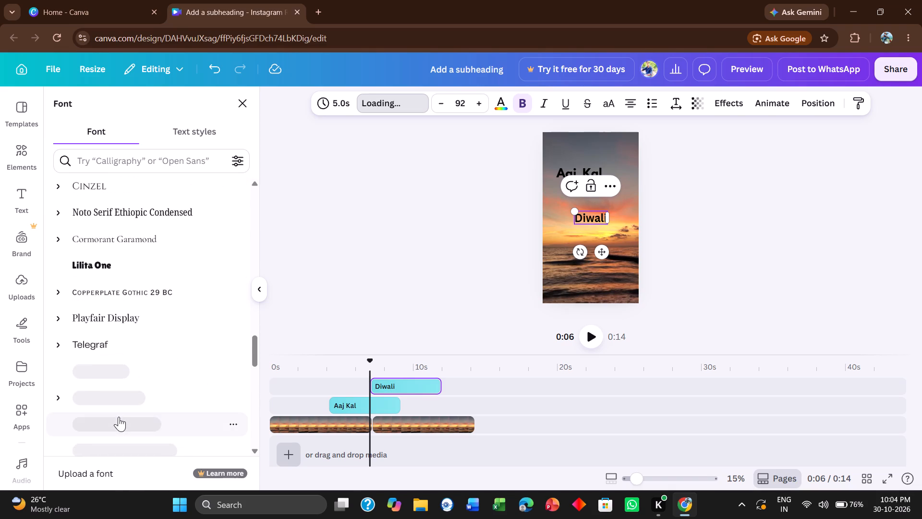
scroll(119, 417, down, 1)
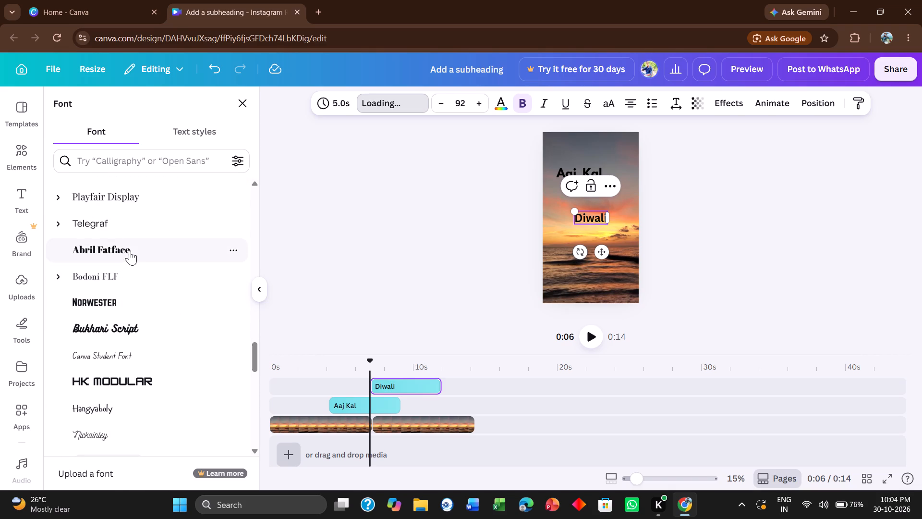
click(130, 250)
Enlarge the "Diwali" heading to about size 181 and place it just beneath "Aaj Kal", against the frame's right margin guide.
drag(573, 211, 533, 191)
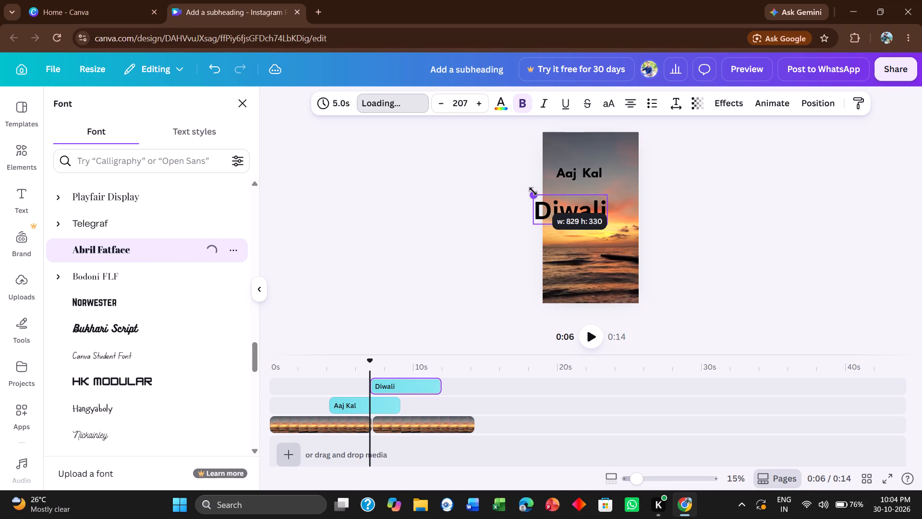
drag(533, 191, 543, 196)
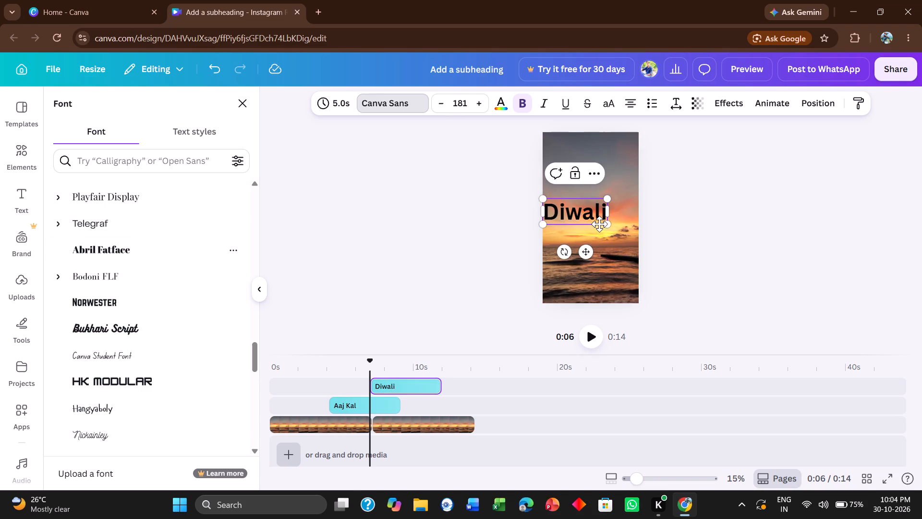
drag(598, 225, 619, 213)
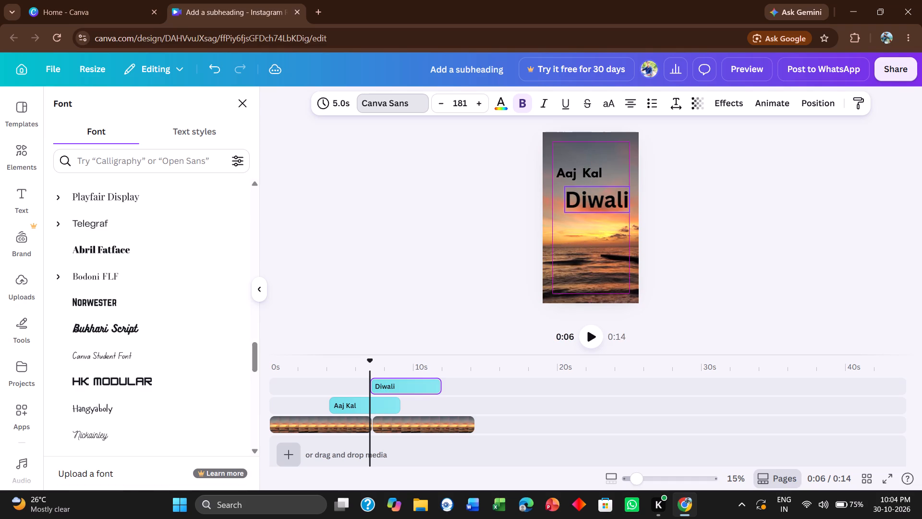
drag(619, 213, 617, 213)
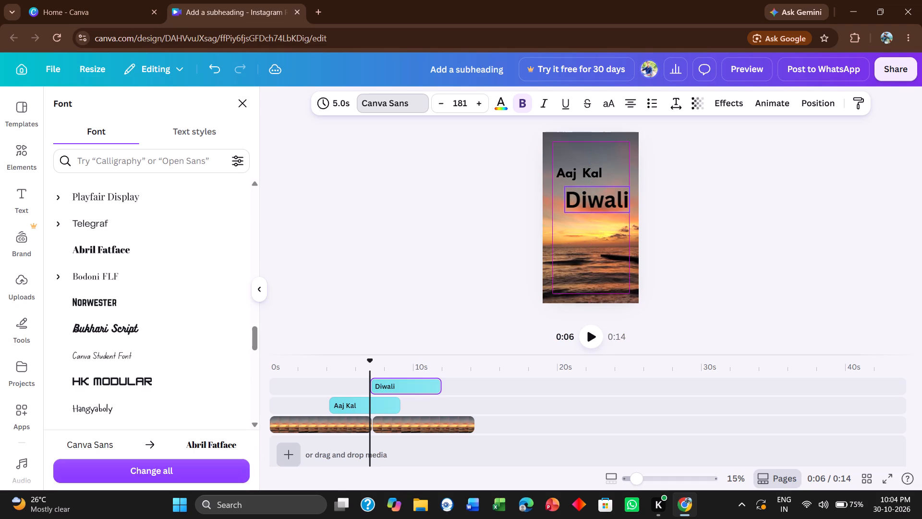
drag(617, 213, 618, 213)
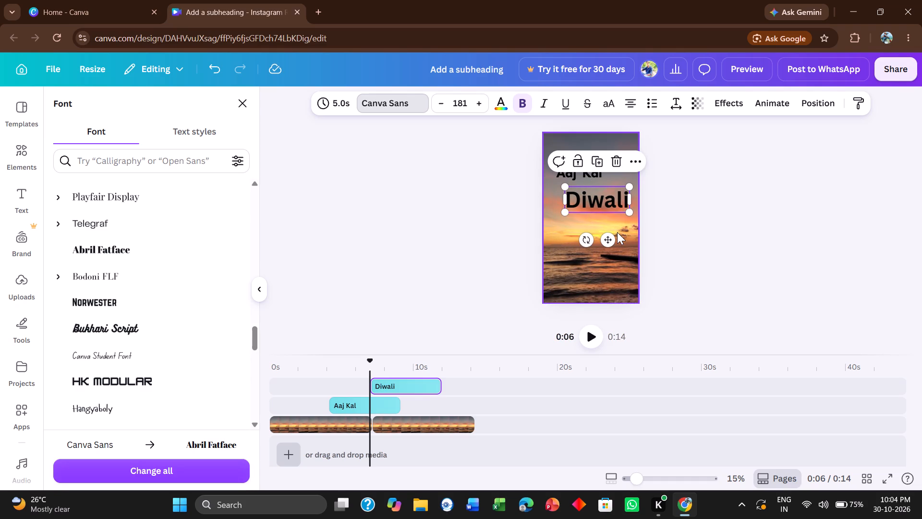
click(624, 234)
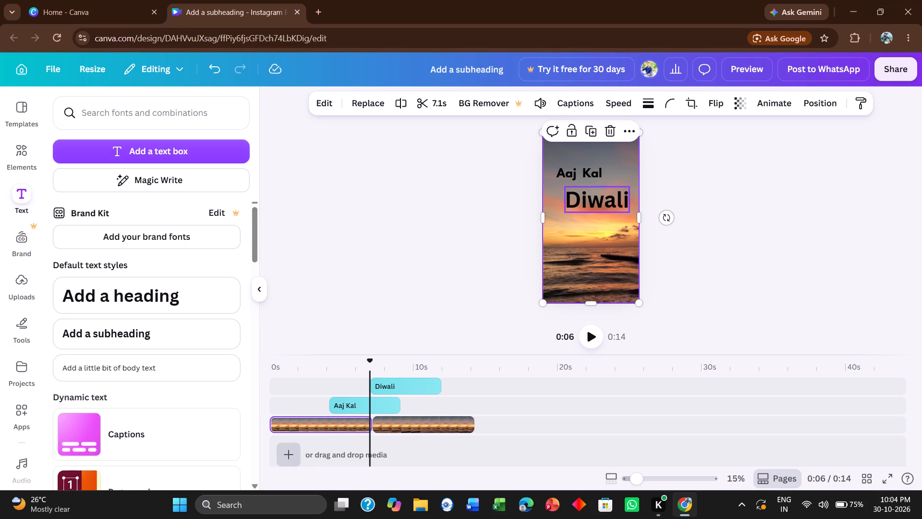
Recolour the "Diwali" heading to the light yellow from the default solid colours and deselect it.
click(599, 198)
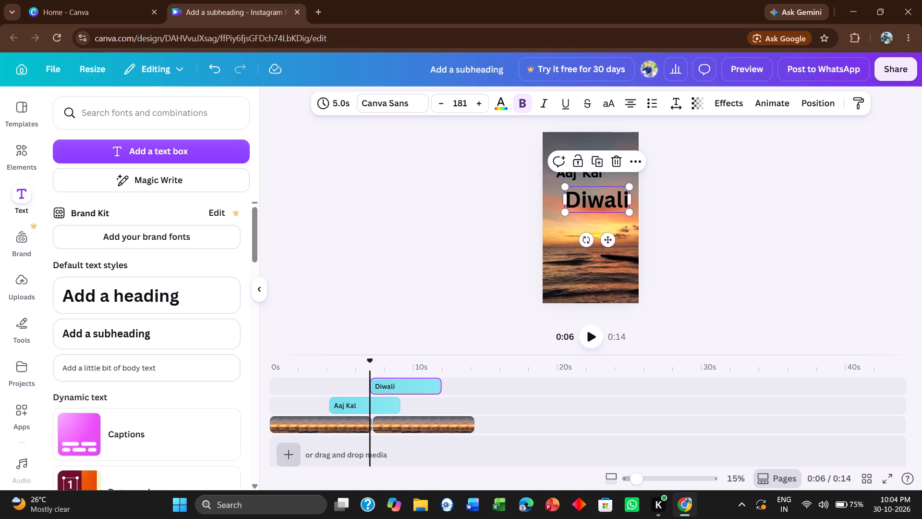
double_click(599, 198)
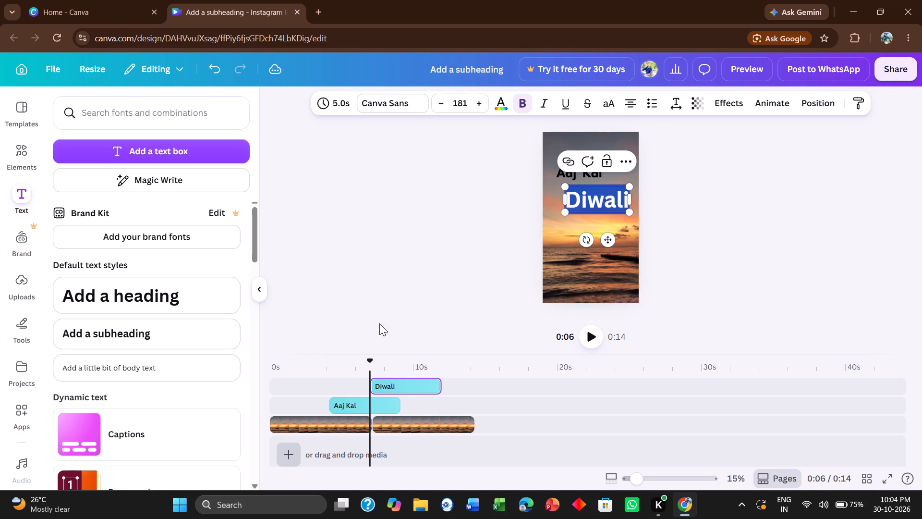
click(504, 108)
click(67, 272)
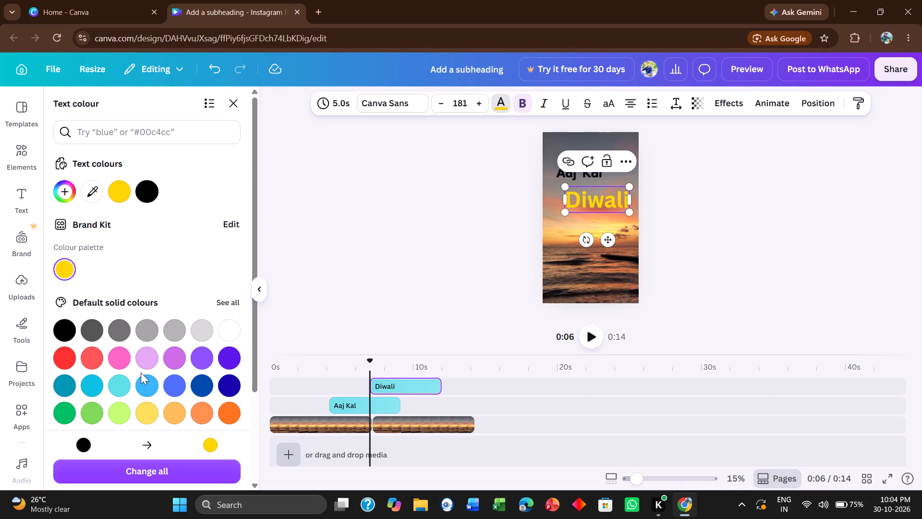
click(146, 408)
click(694, 290)
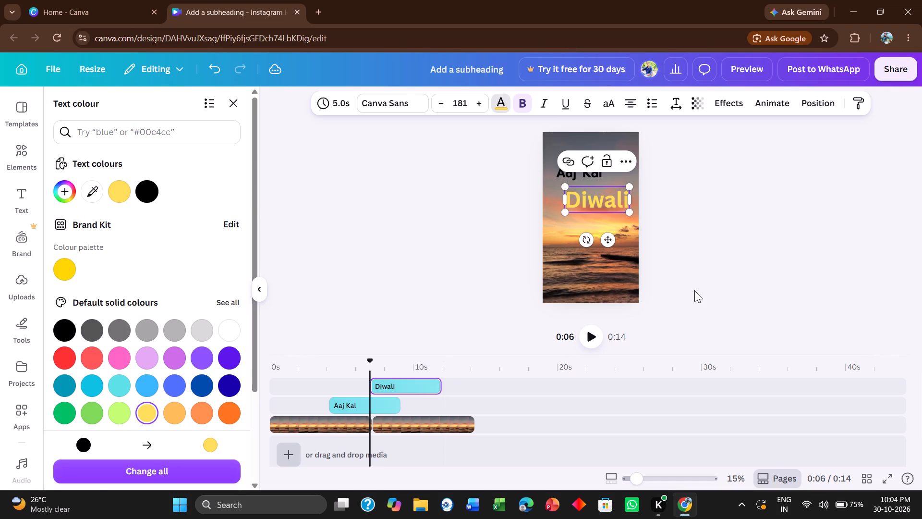
click(681, 234)
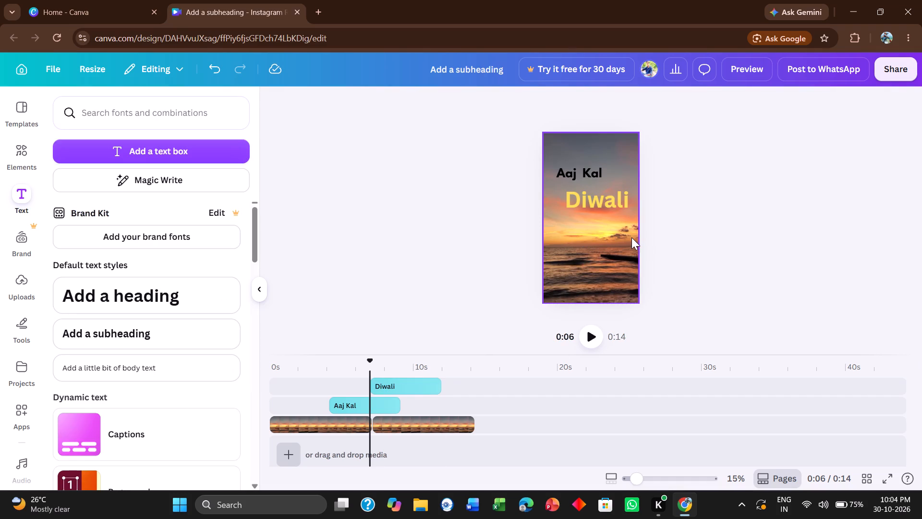
Add a new subheading text at the playhead and clear its placeholder wording.
click(596, 242)
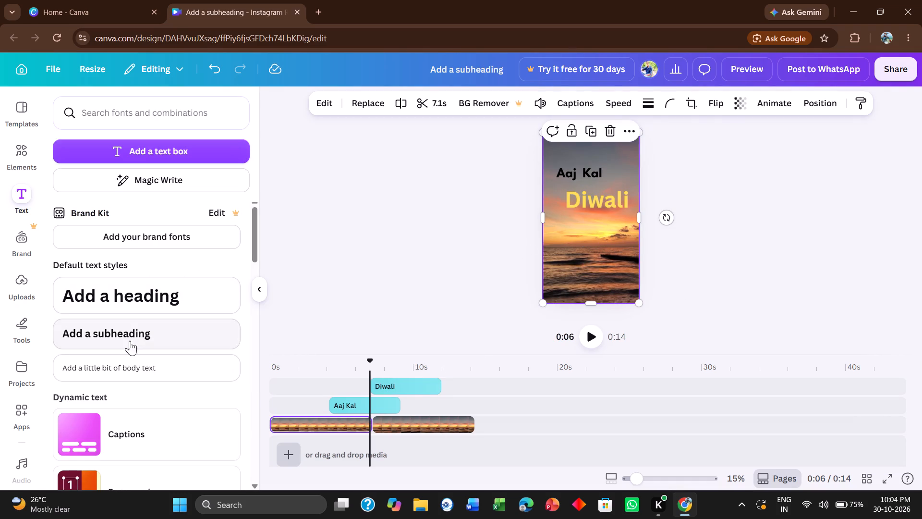
click(132, 350)
click(136, 345)
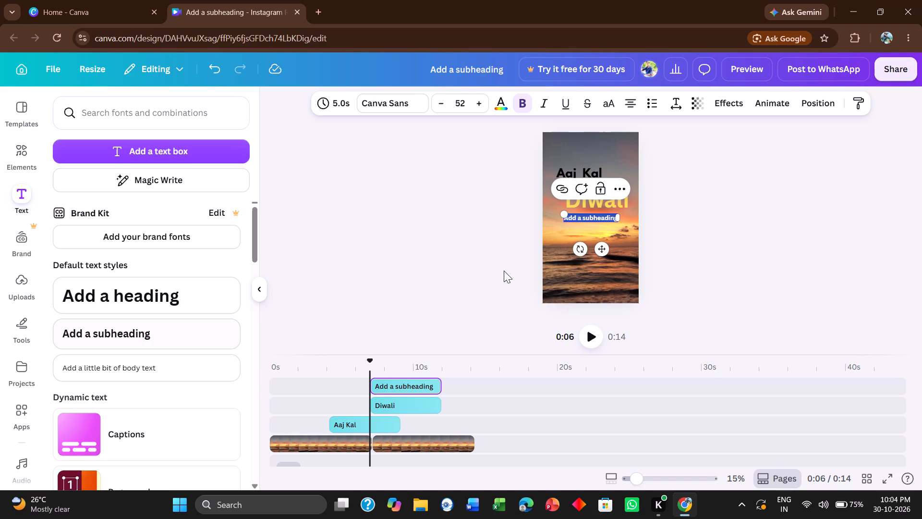
key(BackSpace)
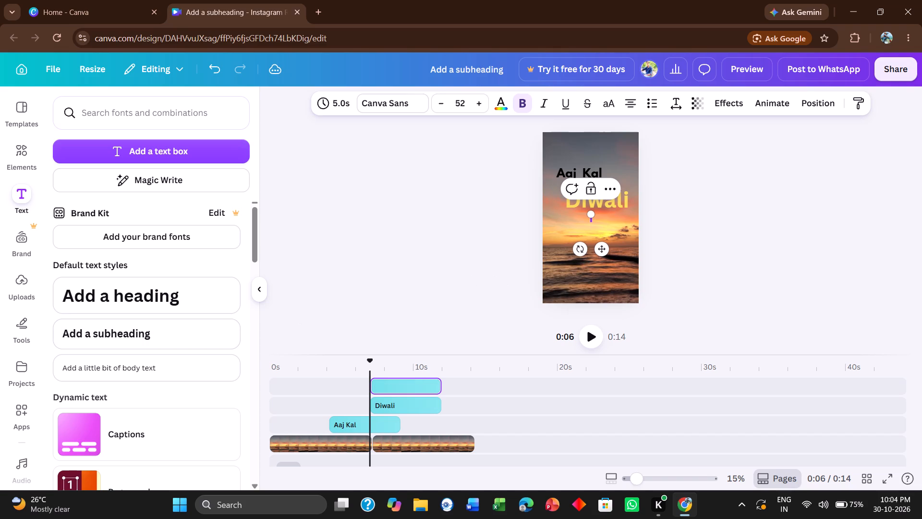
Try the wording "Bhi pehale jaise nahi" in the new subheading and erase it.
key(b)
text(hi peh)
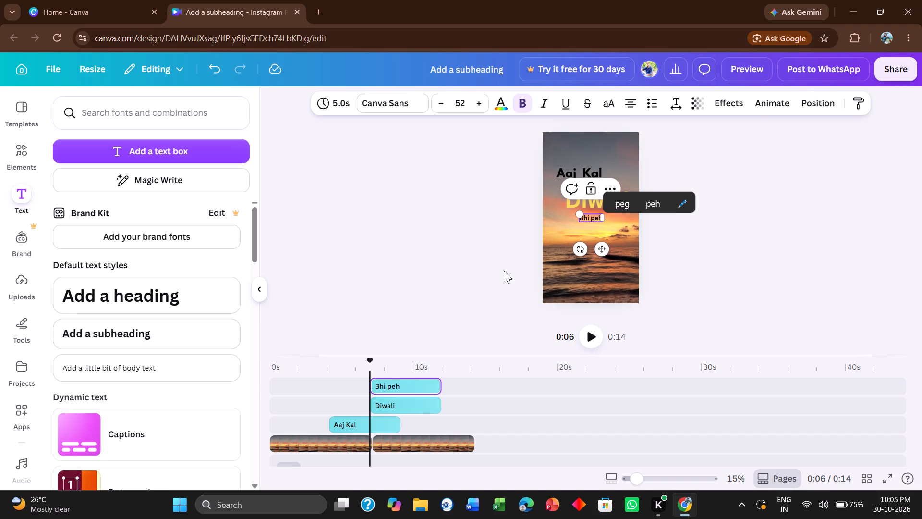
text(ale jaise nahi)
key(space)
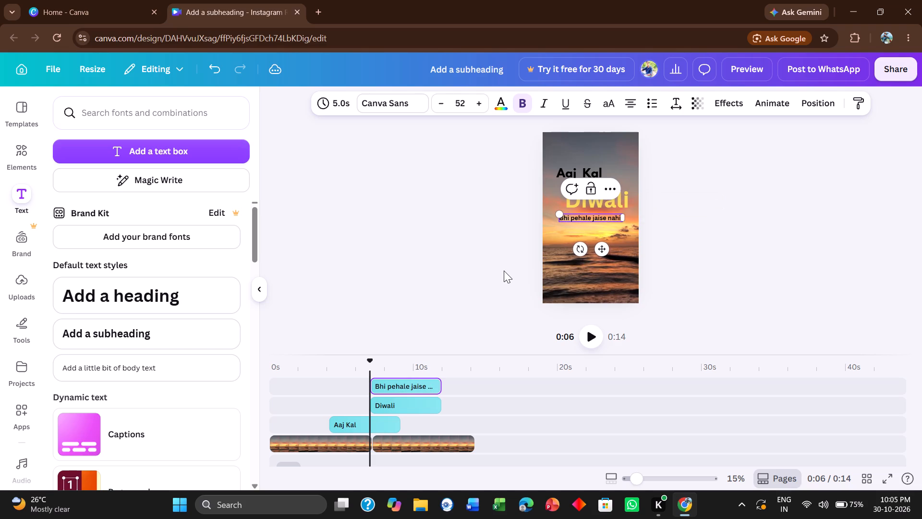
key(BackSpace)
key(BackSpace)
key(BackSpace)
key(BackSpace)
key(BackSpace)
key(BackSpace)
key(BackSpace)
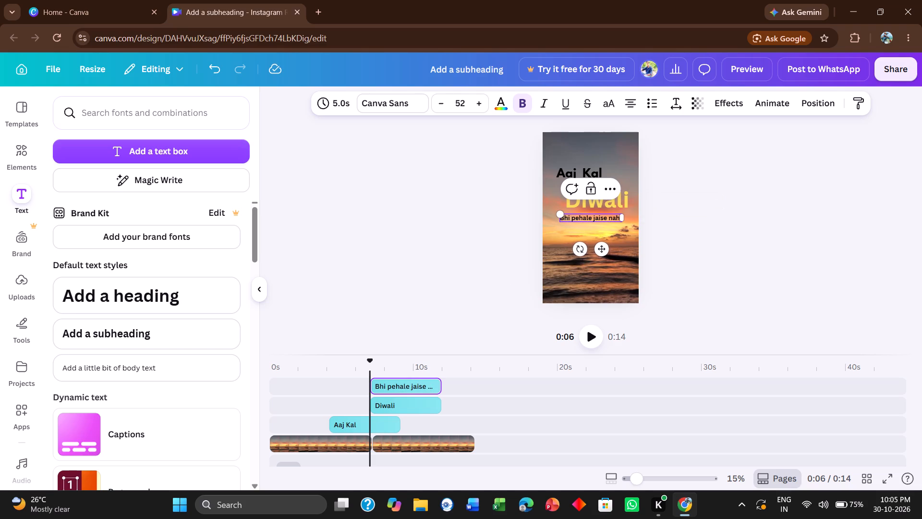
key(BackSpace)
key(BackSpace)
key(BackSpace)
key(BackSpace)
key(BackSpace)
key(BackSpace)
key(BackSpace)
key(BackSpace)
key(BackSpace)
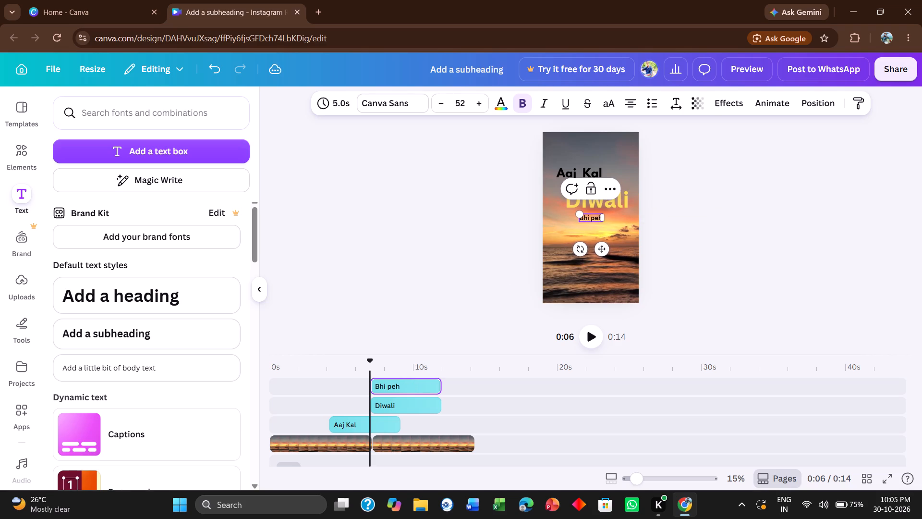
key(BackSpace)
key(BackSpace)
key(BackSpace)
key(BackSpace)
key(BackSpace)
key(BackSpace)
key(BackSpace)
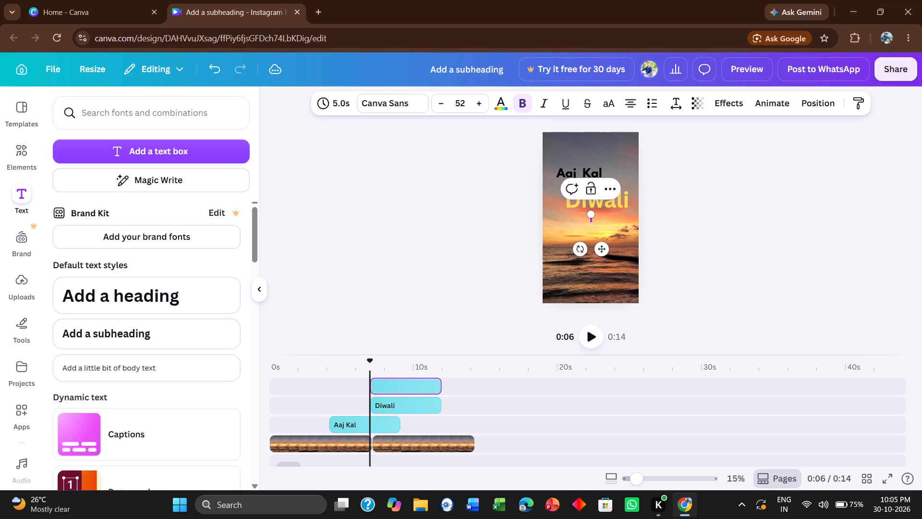
Start the new subheading's wording with "par bhi".
text(par bhi)
key(space)
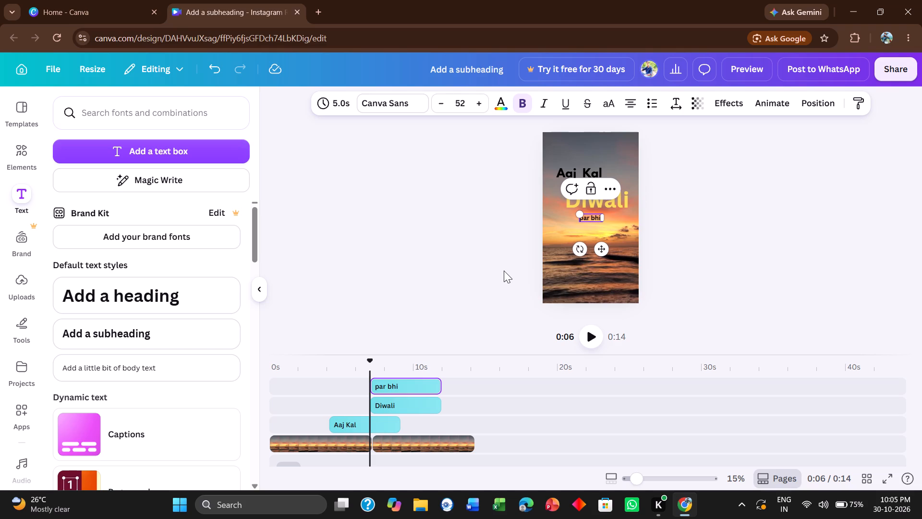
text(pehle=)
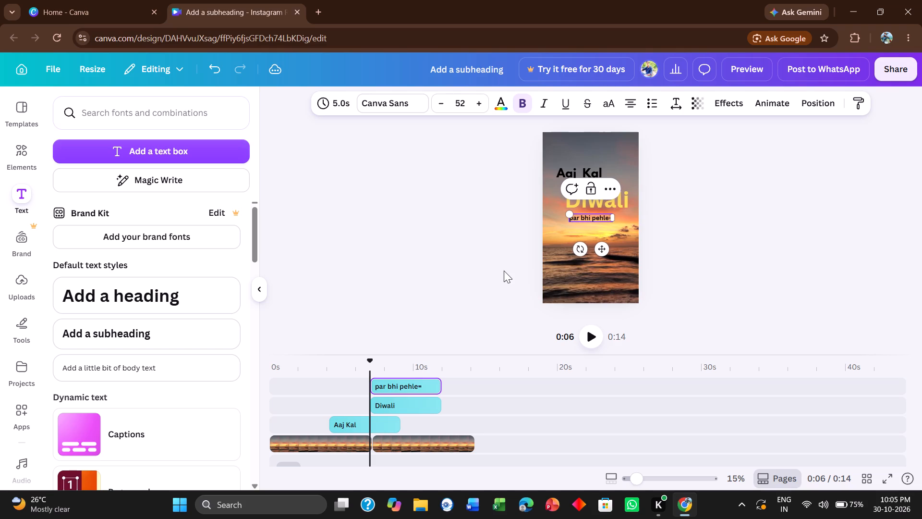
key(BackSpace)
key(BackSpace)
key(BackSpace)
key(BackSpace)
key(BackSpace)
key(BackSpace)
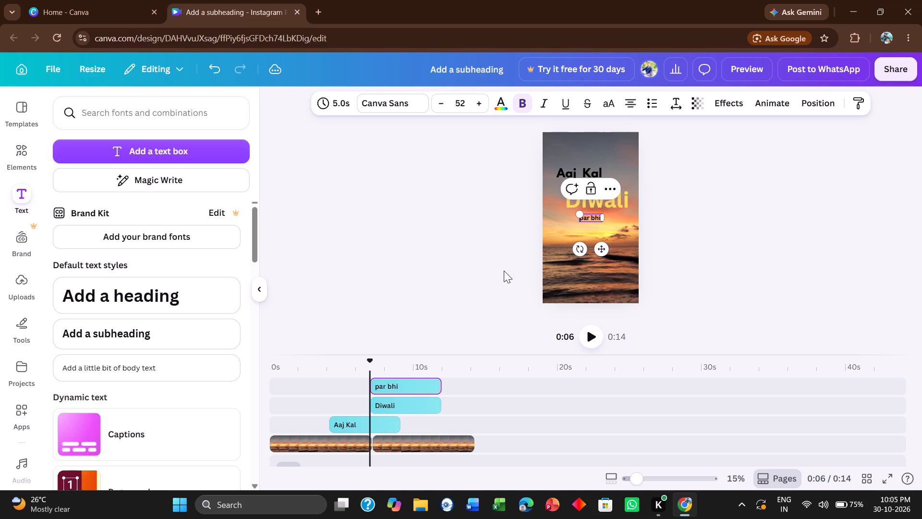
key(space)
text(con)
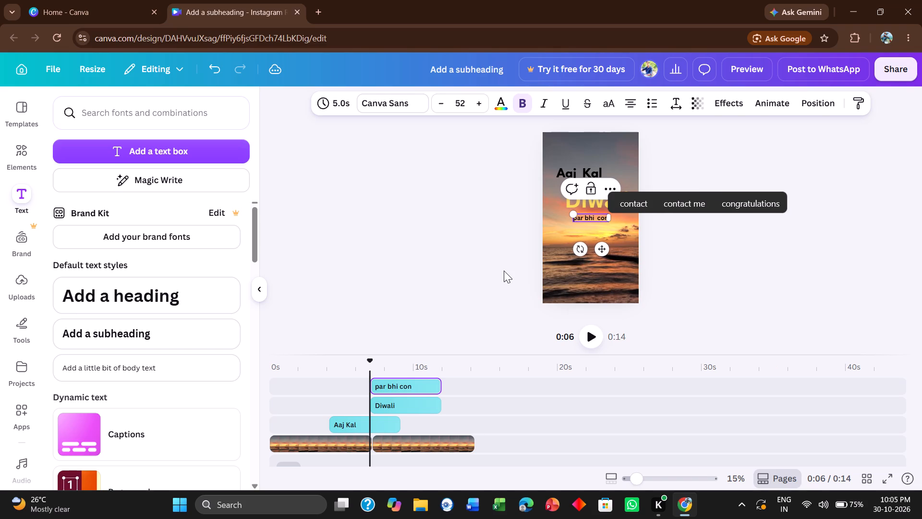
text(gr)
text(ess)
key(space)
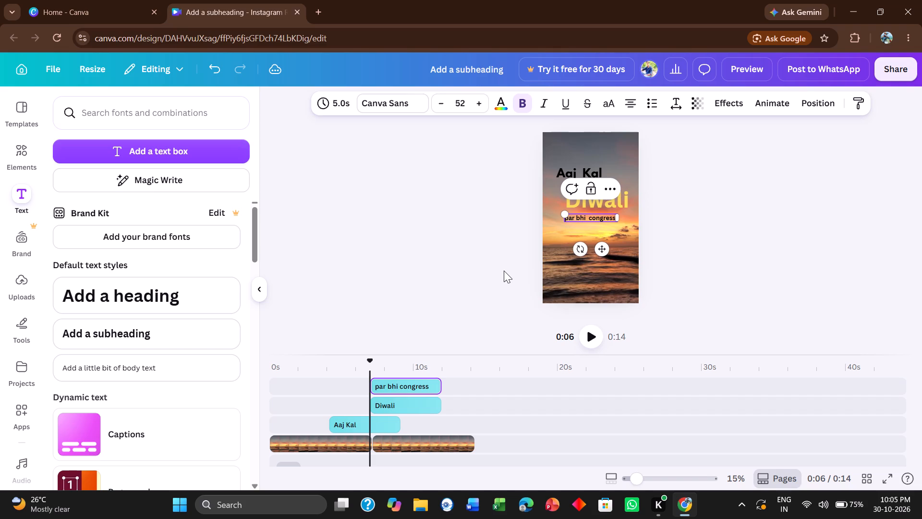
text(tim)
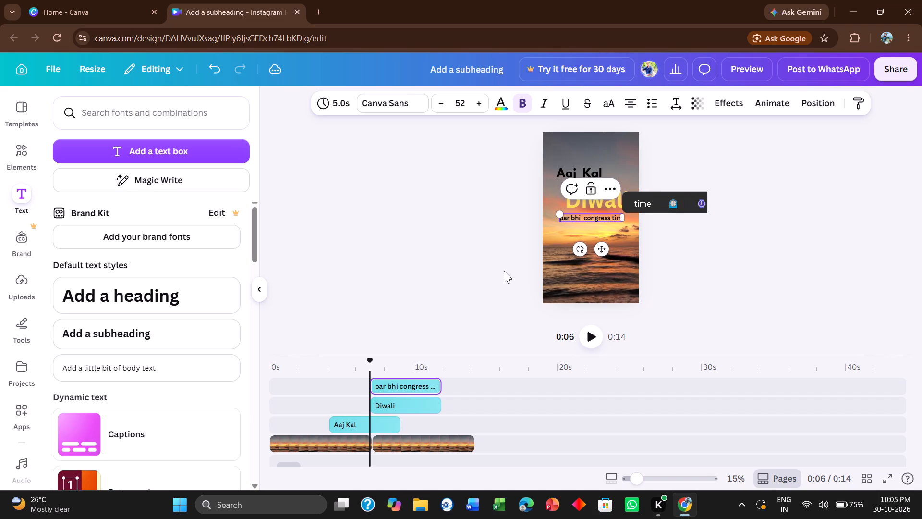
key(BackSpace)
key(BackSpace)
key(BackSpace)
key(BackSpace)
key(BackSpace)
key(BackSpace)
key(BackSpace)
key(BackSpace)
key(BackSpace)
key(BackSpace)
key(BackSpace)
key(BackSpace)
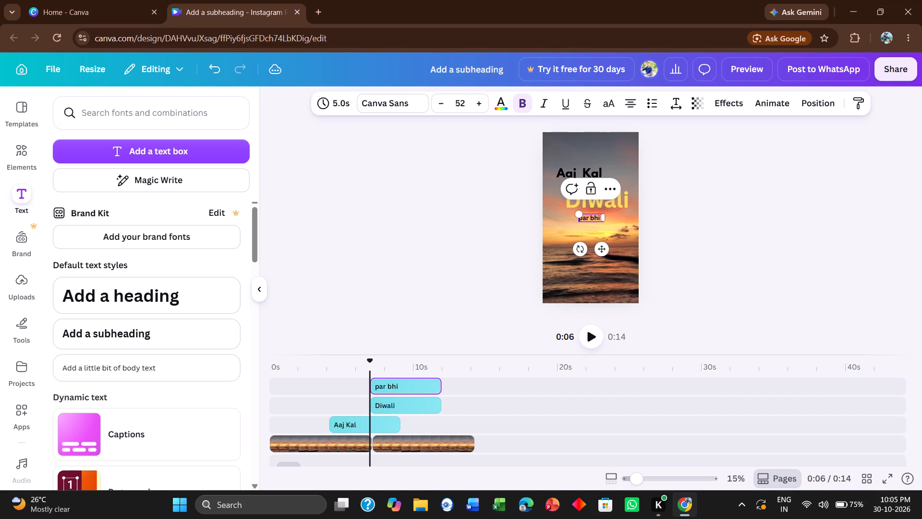
Continue the subheading after "par bhi" with the words "pehale jaisa maja nahi aata".
text(pehale jaisa mak=)
key(BackSpace)
key(BackSpace)
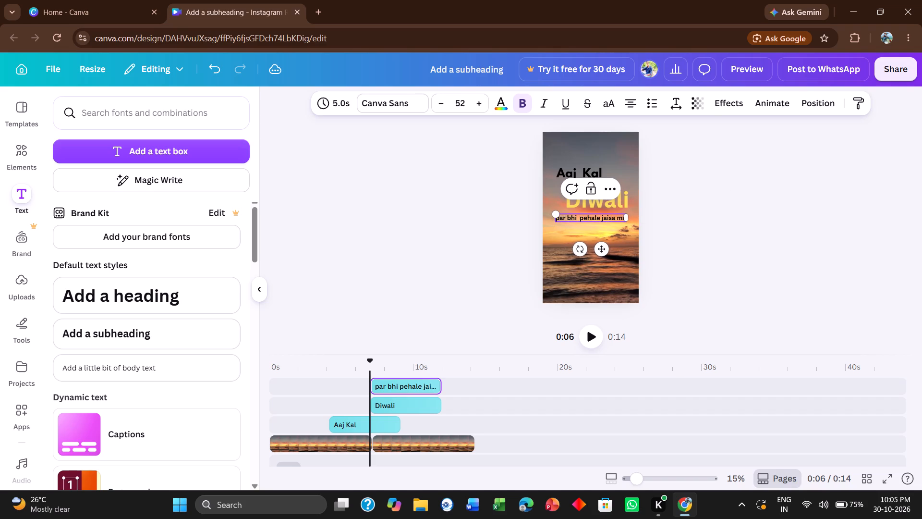
text(ja nahi aata)
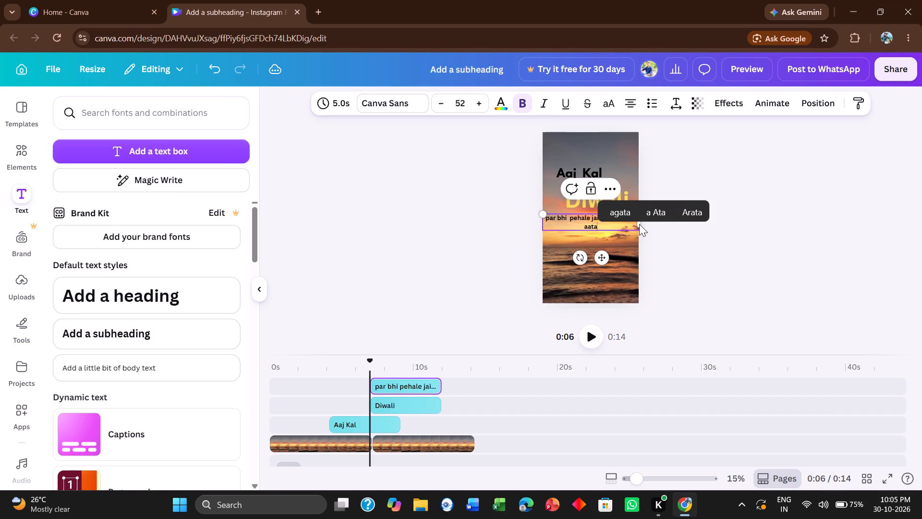
Resize the "par bhi pehale jaisa maja nahi aata" subheading to font size 57.5 and narrow its box so "maja nahi aata" wraps onto the second line.
drag(543, 214, 537, 204)
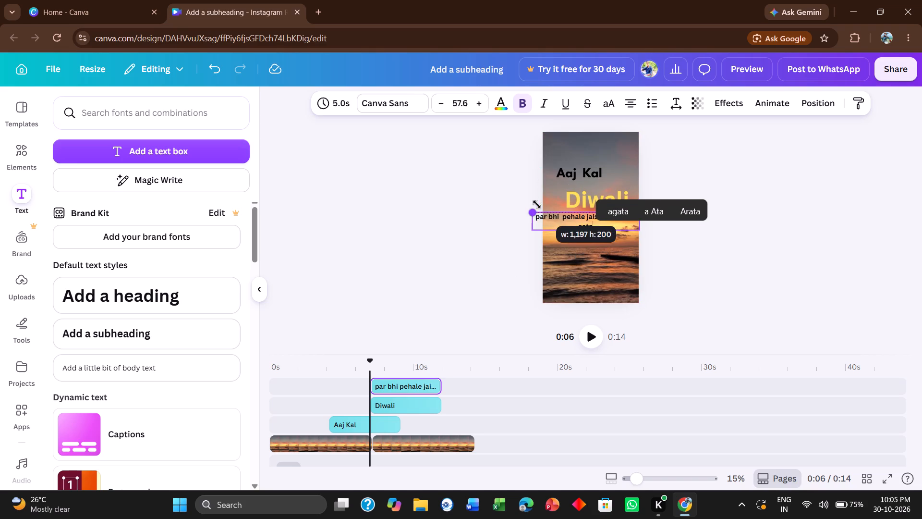
drag(537, 204, 557, 213)
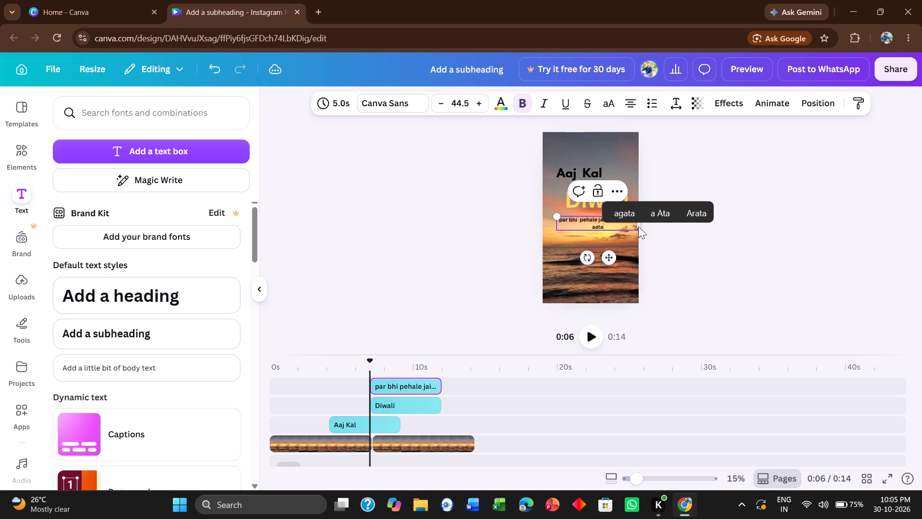
click(666, 242)
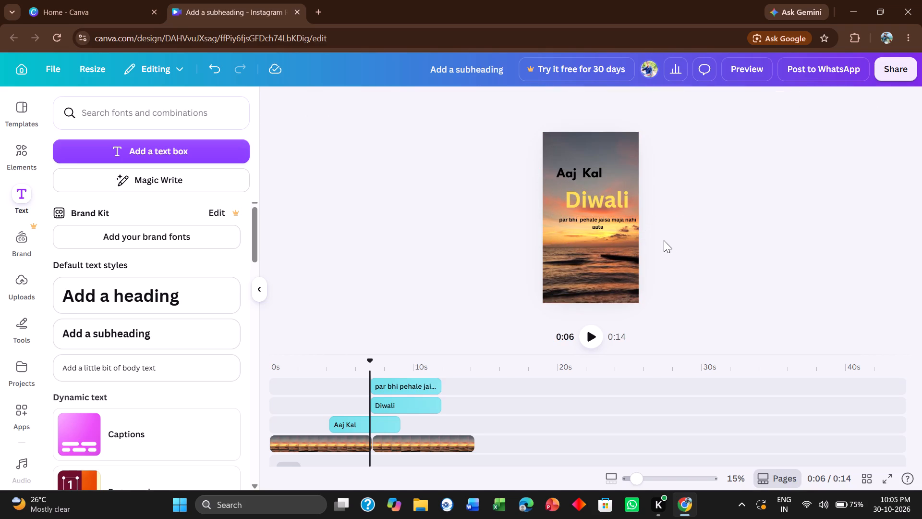
click(626, 221)
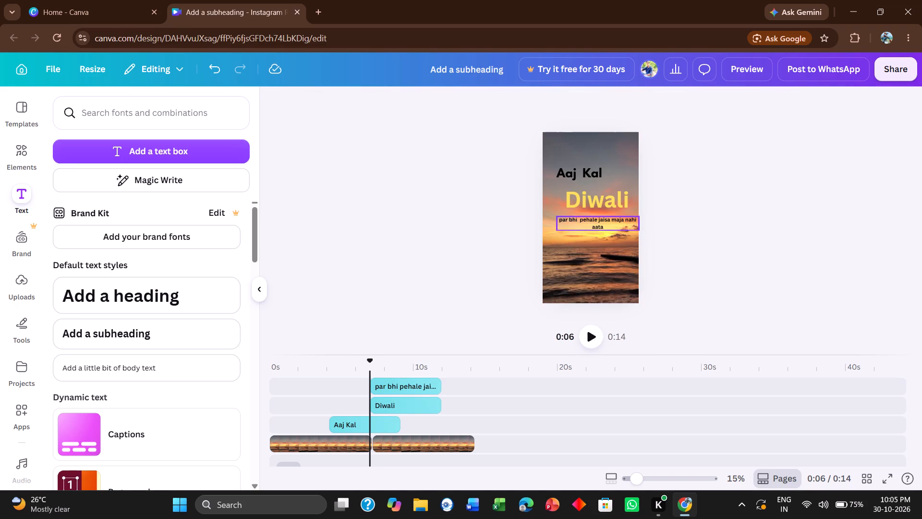
drag(644, 222, 632, 226)
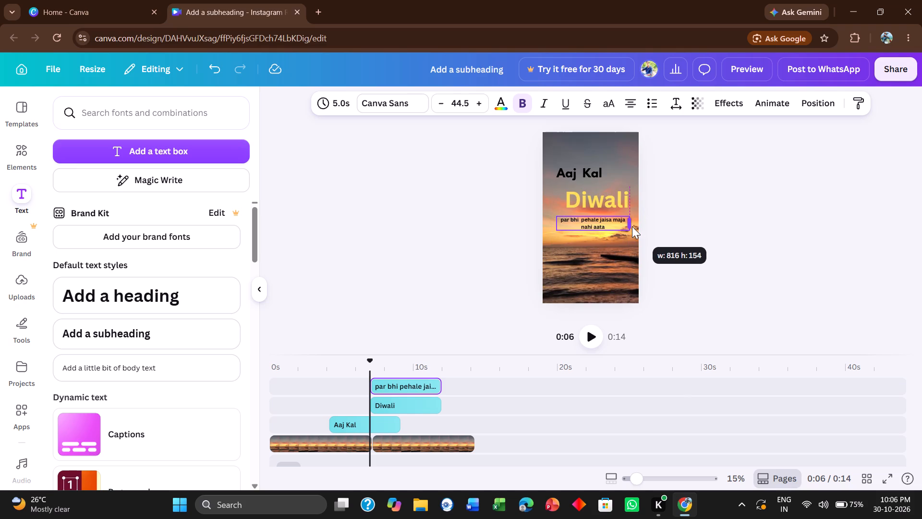
drag(632, 226, 618, 230)
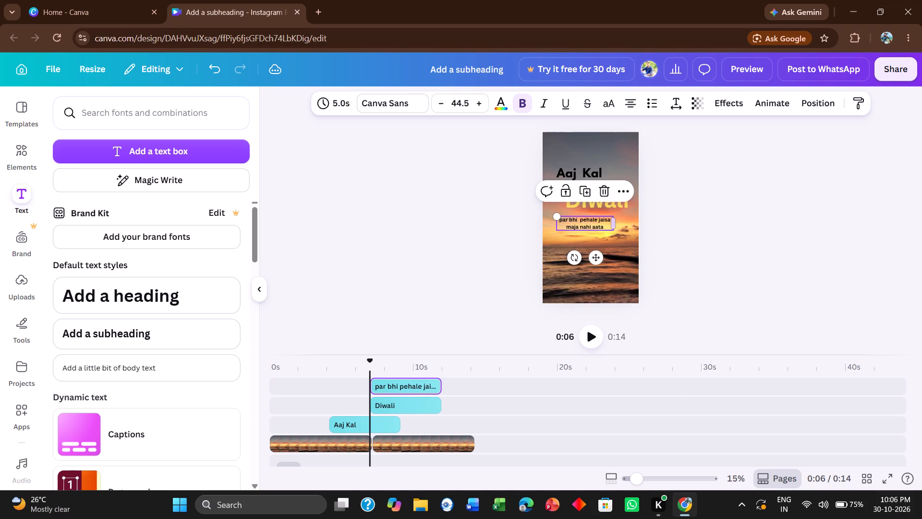
drag(602, 226, 616, 243)
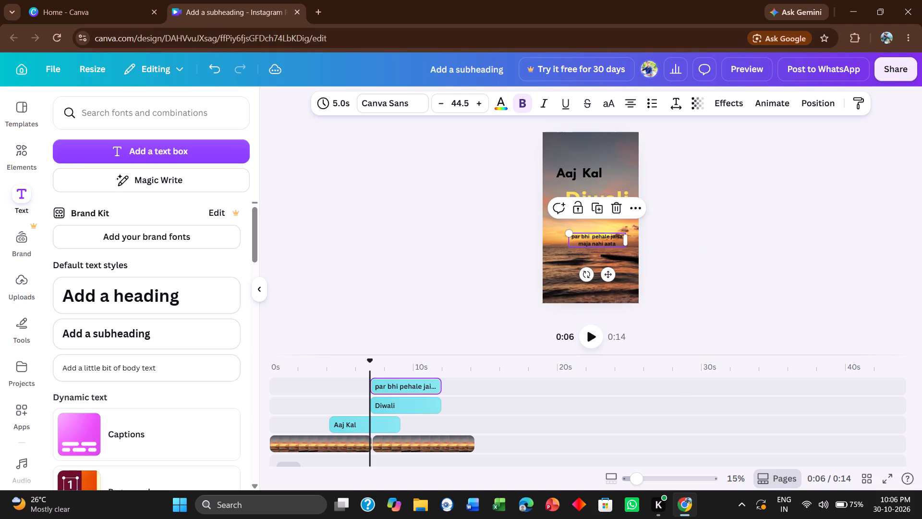
drag(565, 234, 552, 223)
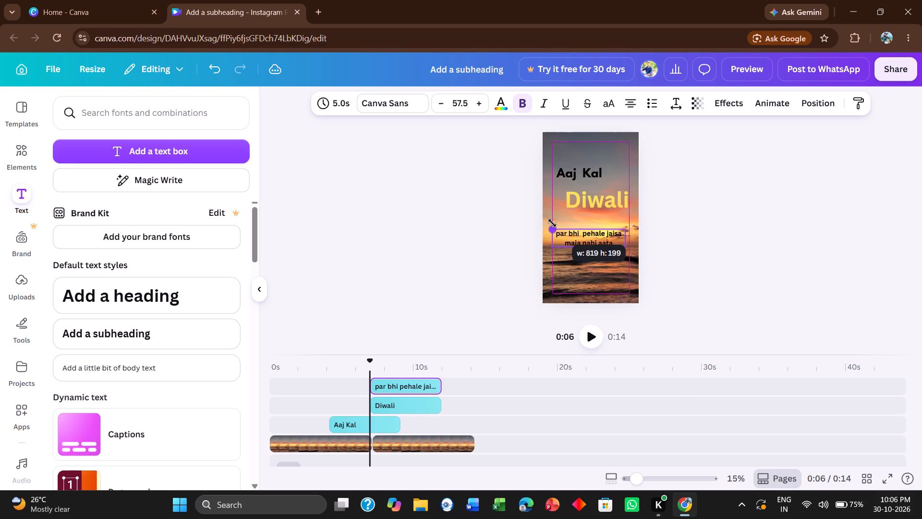
drag(552, 223, 551, 222)
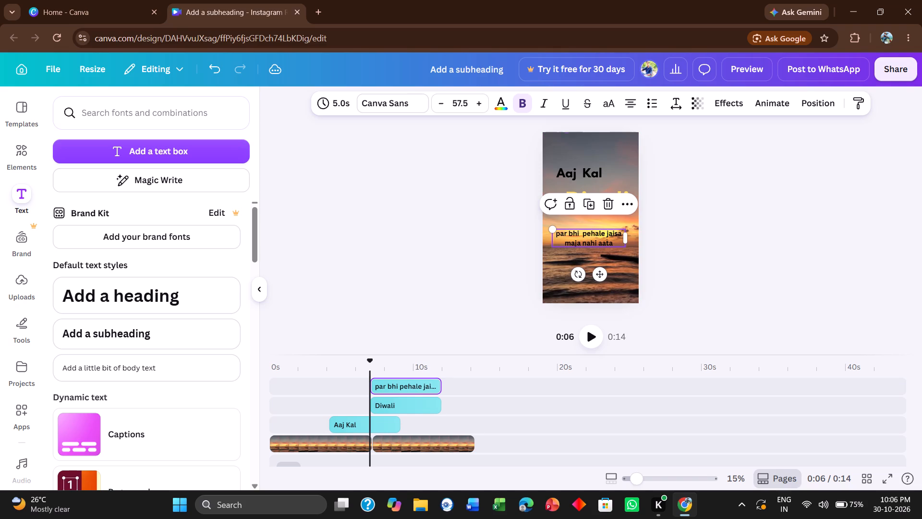
Shift "Aaj Kal" and "Diwali" slightly left on the page and place the subheading directly beneath "Diwali", aligned with its left edge.
drag(591, 231, 597, 222)
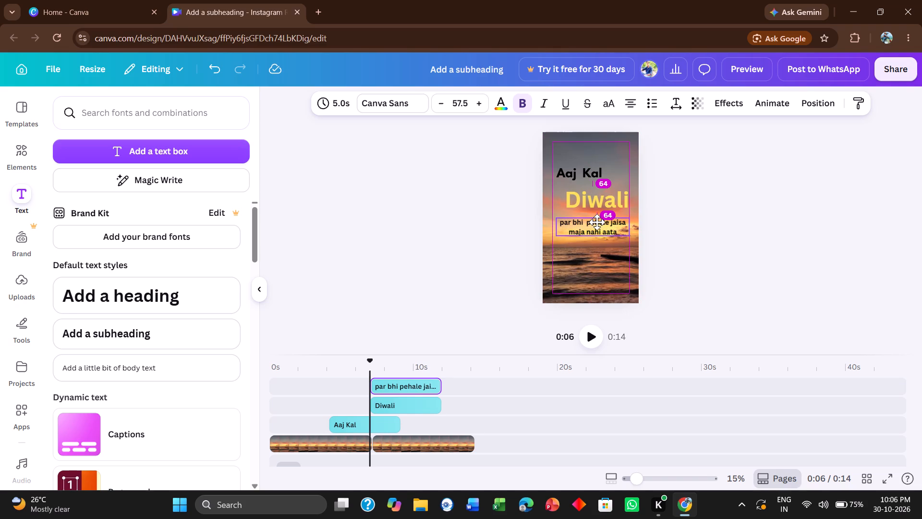
drag(597, 222, 607, 227)
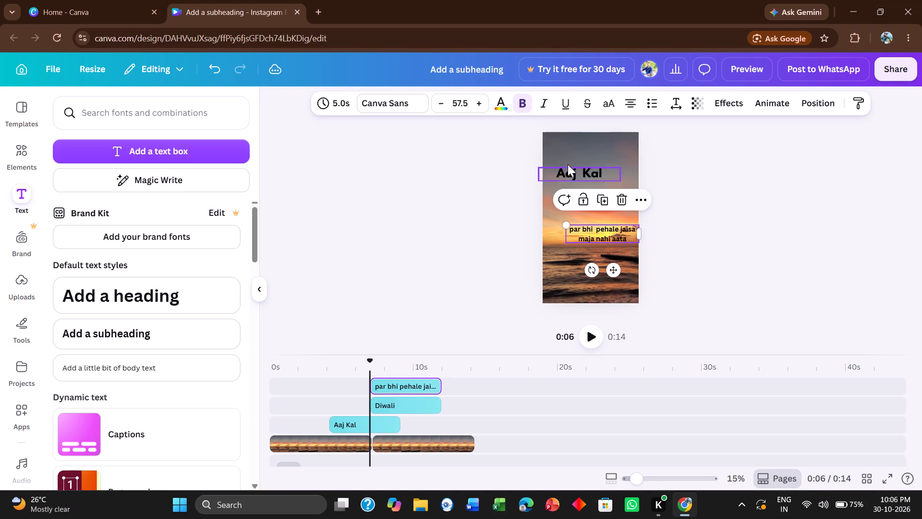
drag(569, 169, 563, 169)
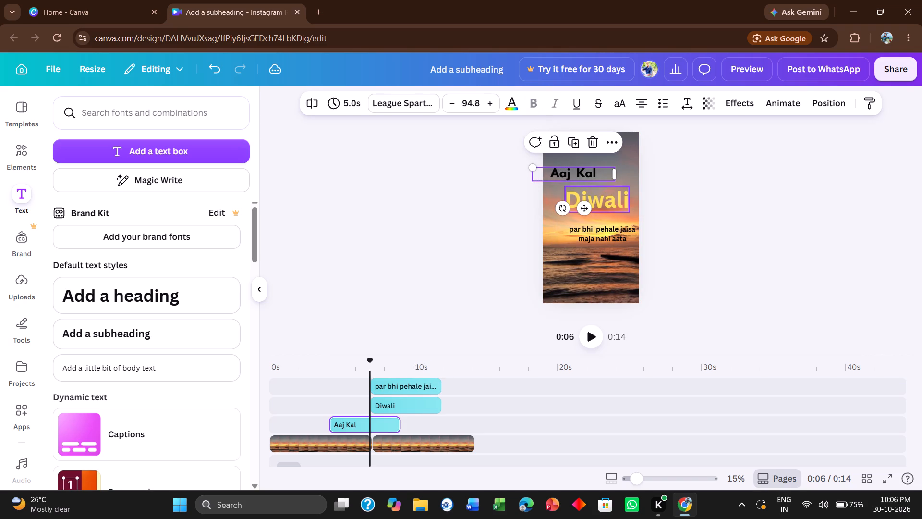
drag(607, 200, 601, 197)
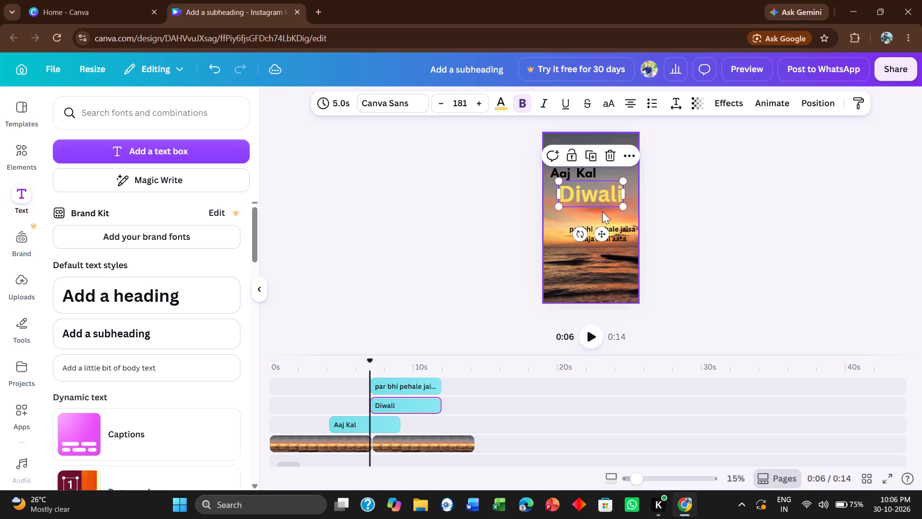
click(619, 226)
drag(619, 226, 611, 214)
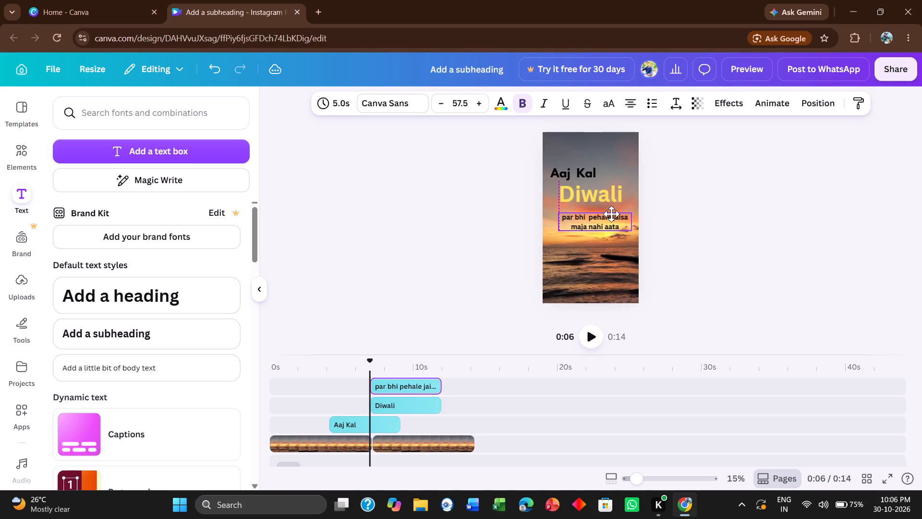
drag(611, 214, 612, 214)
click(411, 298)
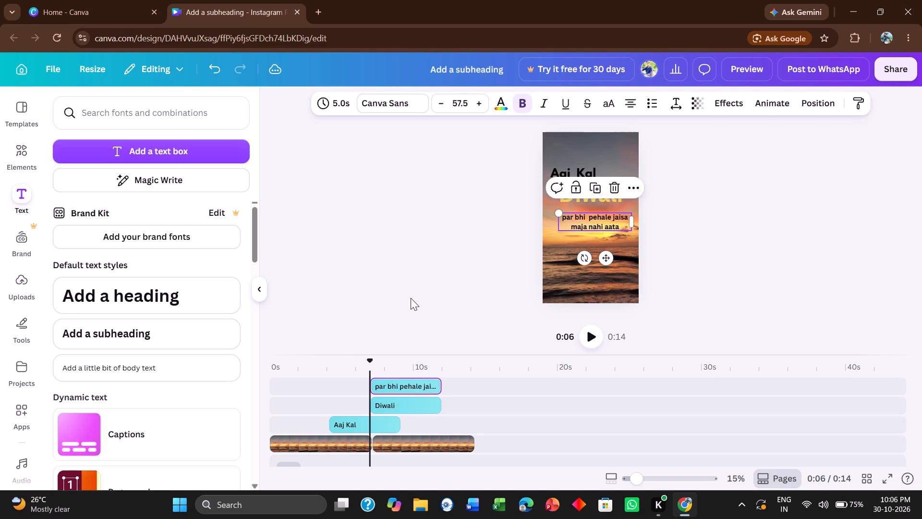
Move the "Aaj Kal" and "Diwali" text clips to the beginning of the timeline.
drag(352, 419, 296, 422)
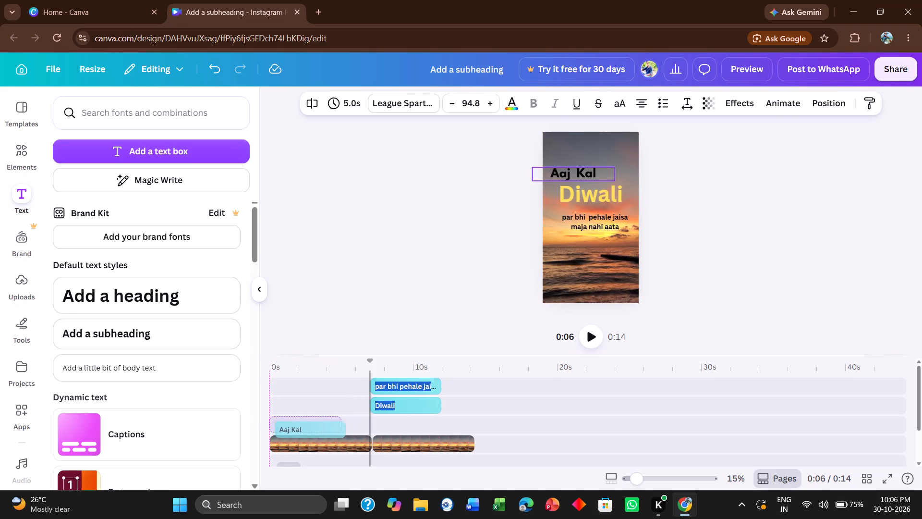
drag(296, 422, 293, 421)
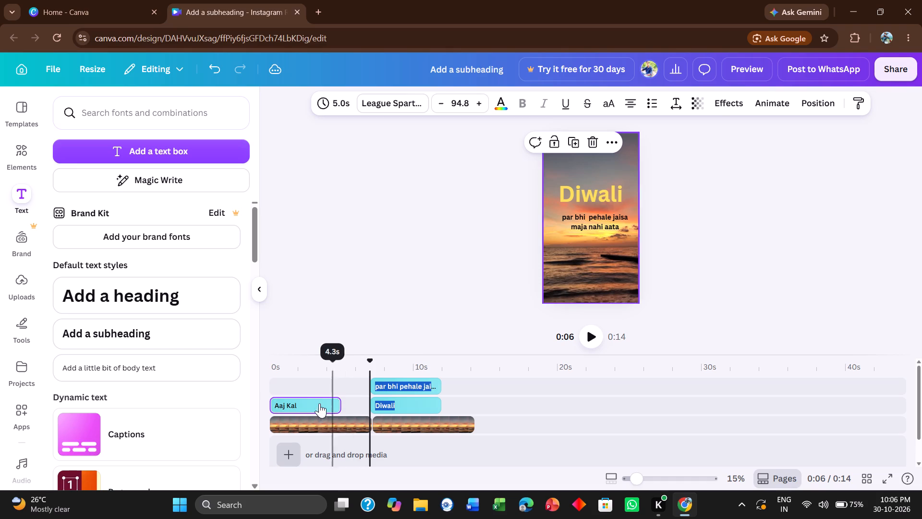
click(317, 400)
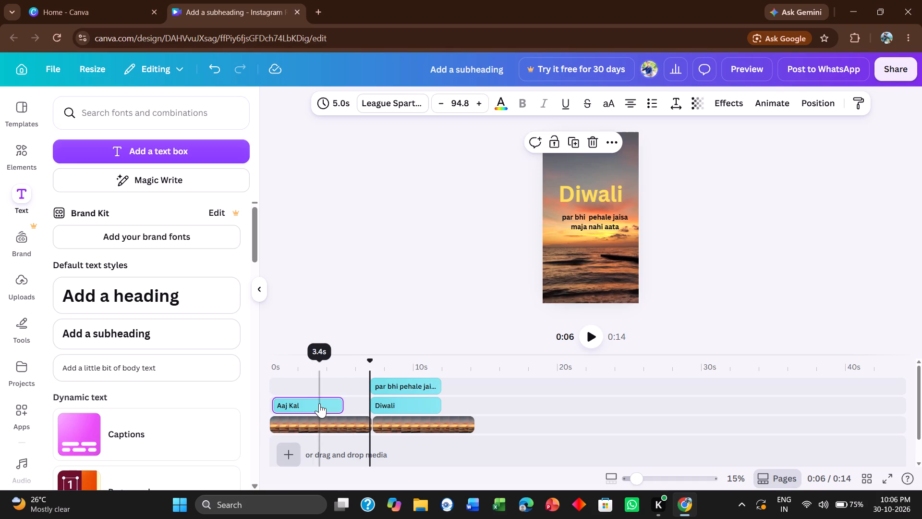
drag(397, 406, 293, 392)
Move the "par bhi pehale jaisa maja nahi aata" clip to the timeline start and line up the starts of the "Aaj Kal" and "Diwali" clips.
drag(379, 384, 398, 391)
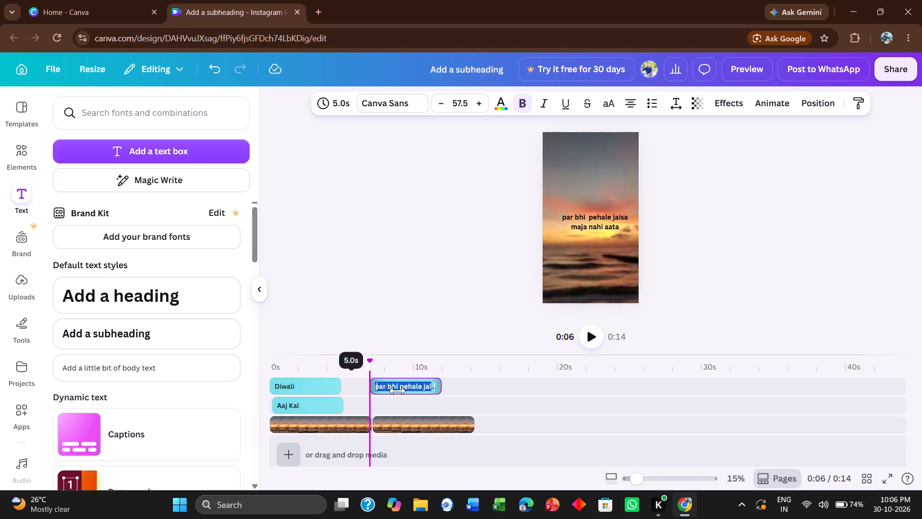
drag(398, 391, 405, 393)
drag(411, 389, 400, 428)
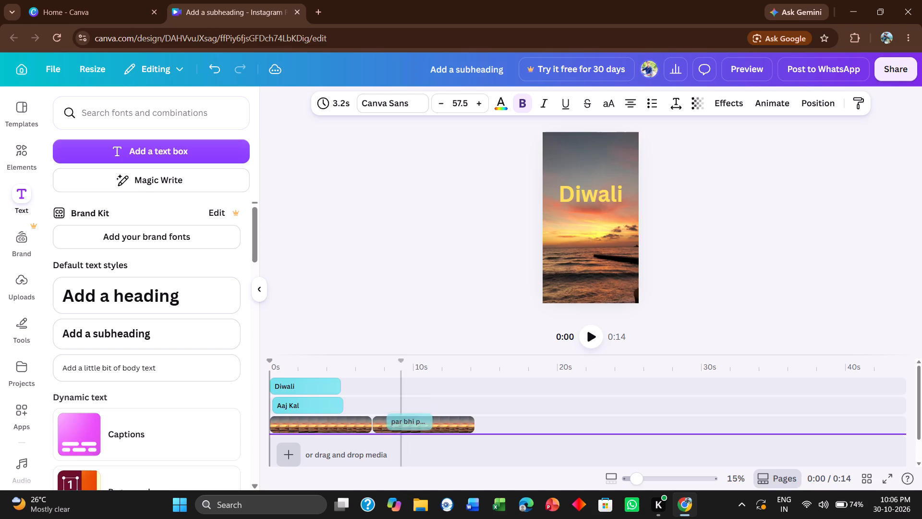
drag(400, 428, 288, 383)
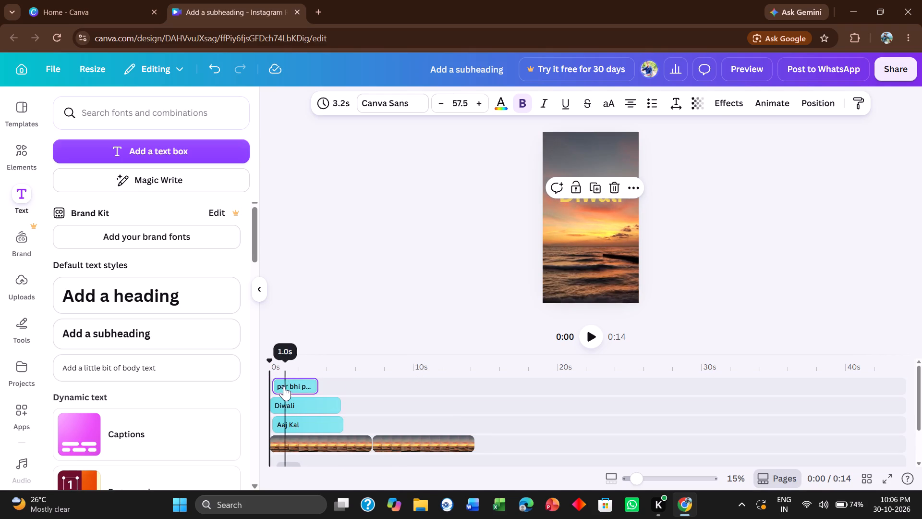
drag(282, 385, 274, 385)
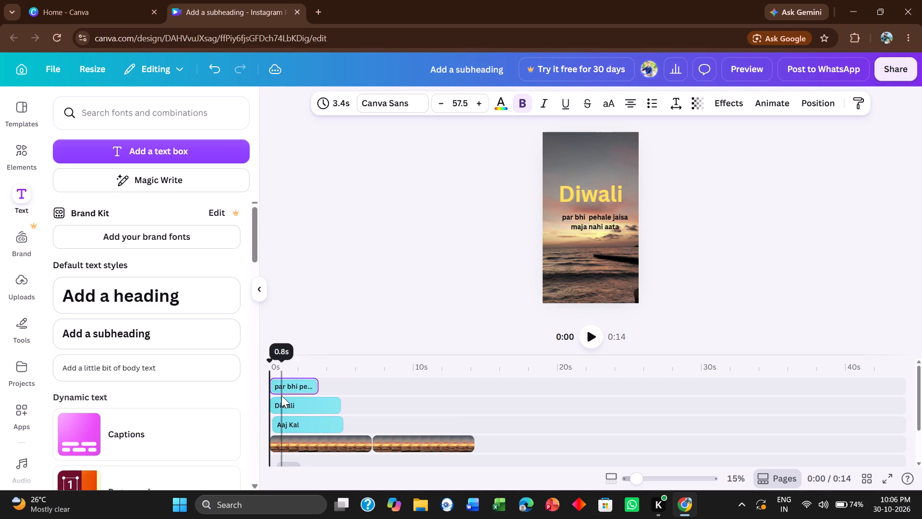
drag(282, 423, 272, 425)
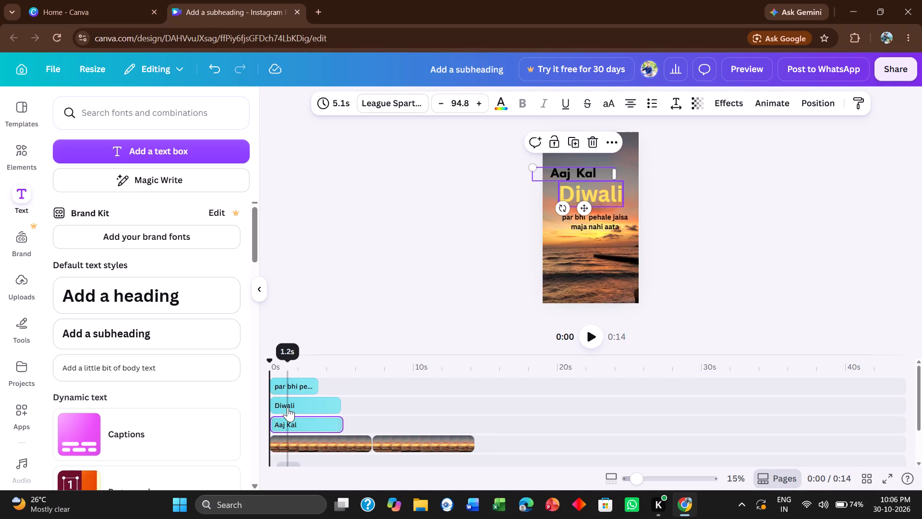
drag(288, 407, 280, 405)
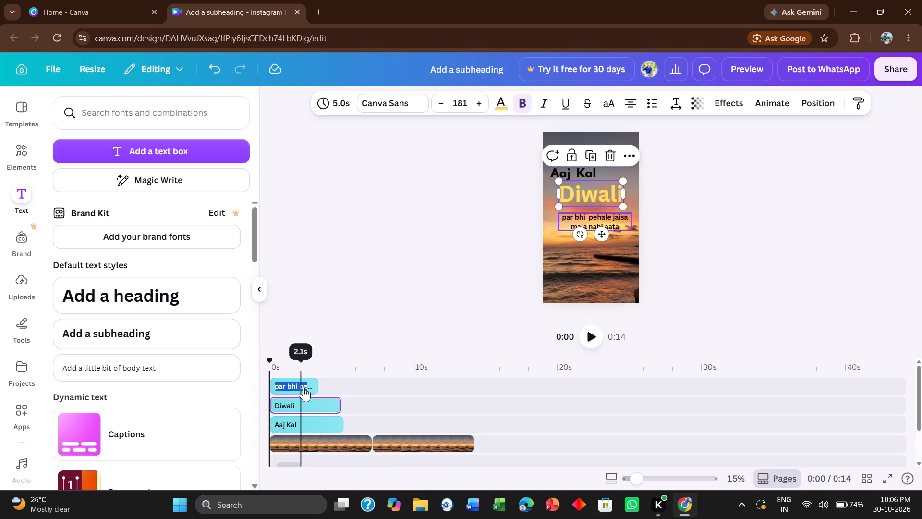
Extend the "Aaj Kal" text clip to 14.2 s and the "Diwali" text clip to 14.1 s, ending both with the second sunset clip.
drag(314, 410, 315, 418)
click(315, 418)
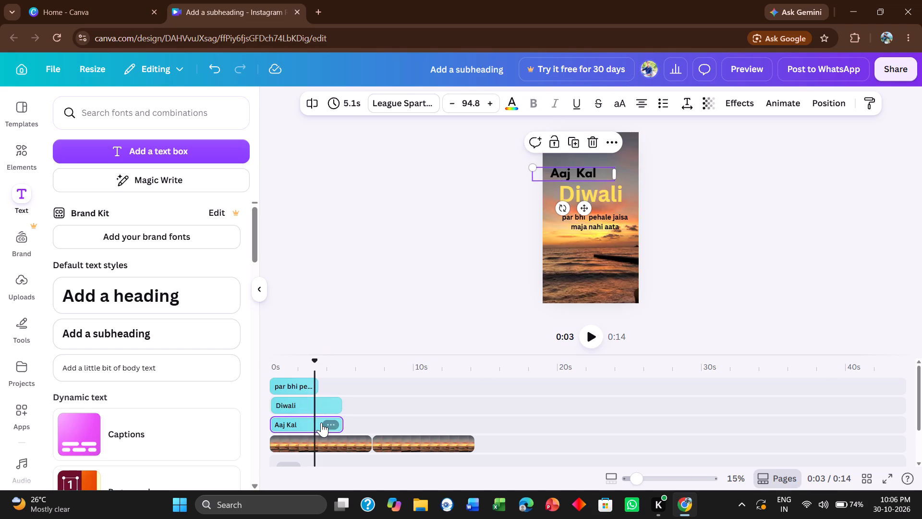
click(342, 424)
drag(342, 424, 405, 428)
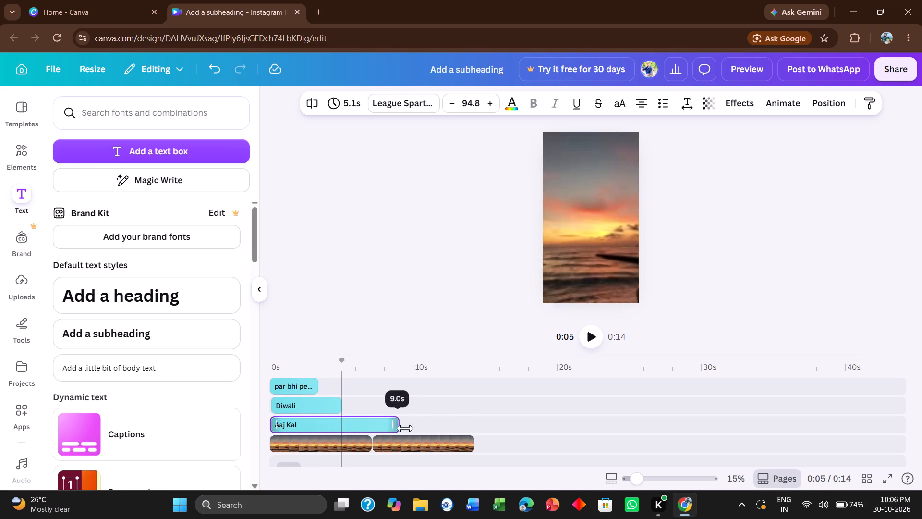
drag(405, 428, 472, 436)
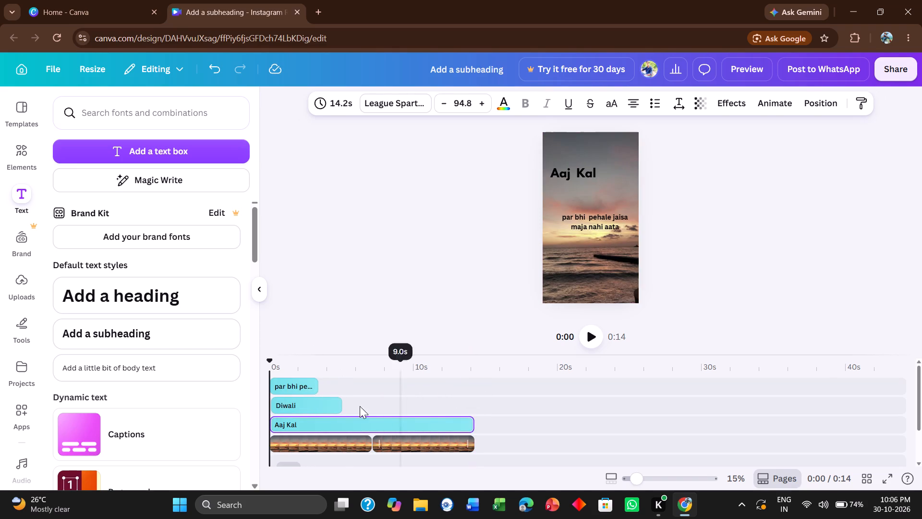
click(302, 401)
drag(339, 400, 432, 402)
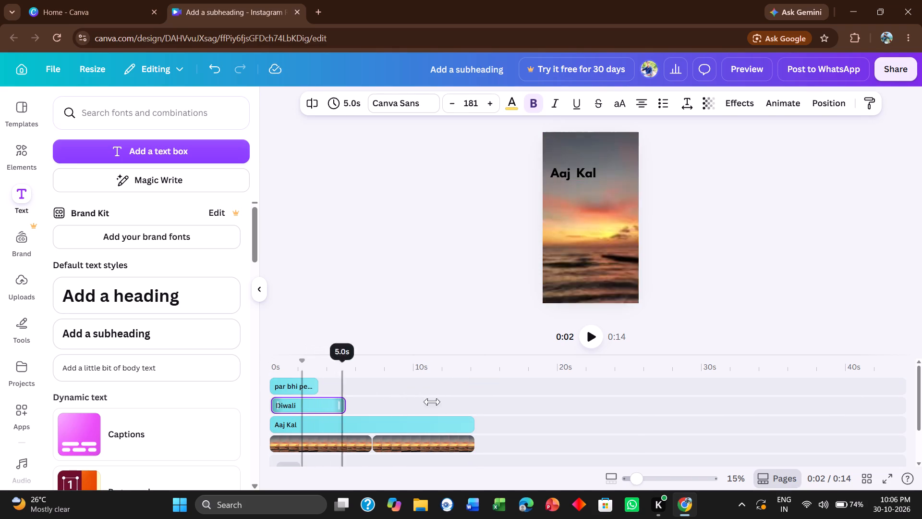
drag(432, 402, 473, 404)
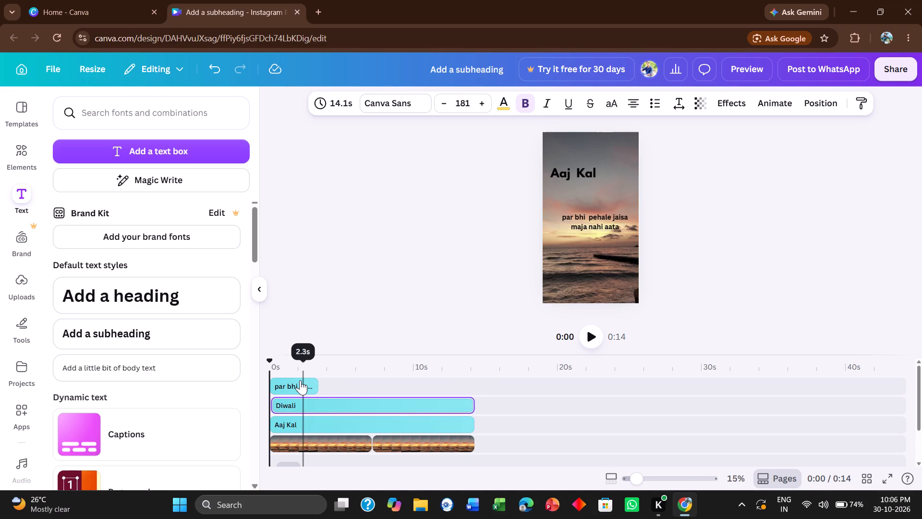
Extend the "par bhi pehale jaisa maja nahi aata" text clip to 14.2 s so it ends with the video footage.
click(300, 380)
drag(315, 383, 483, 396)
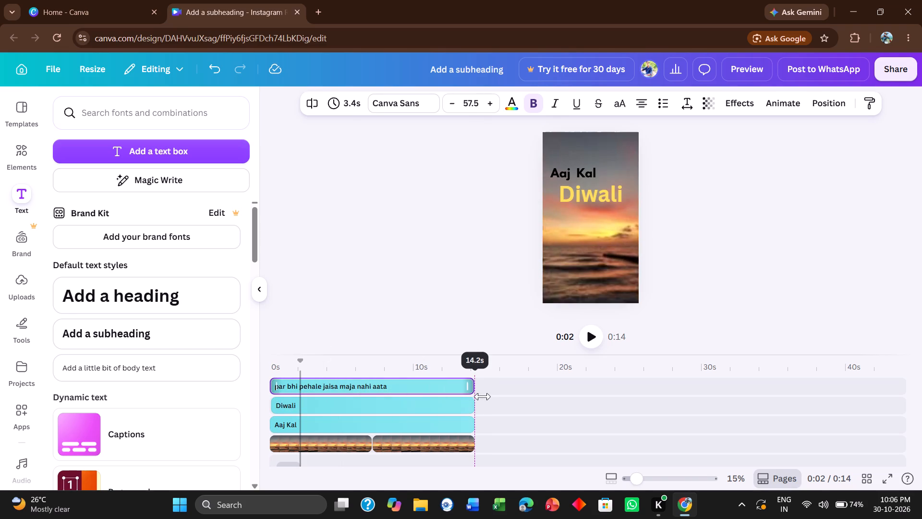
drag(483, 396, 484, 396)
drag(484, 389, 478, 389)
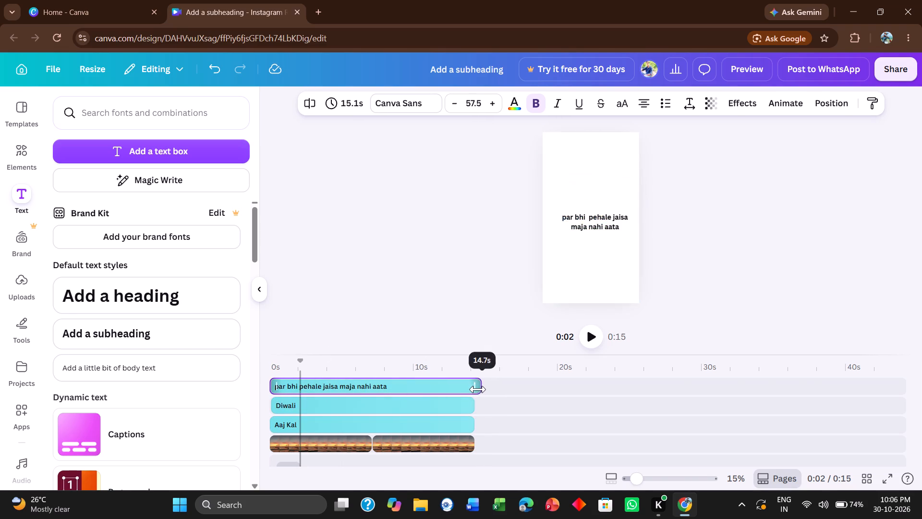
drag(478, 389, 475, 391)
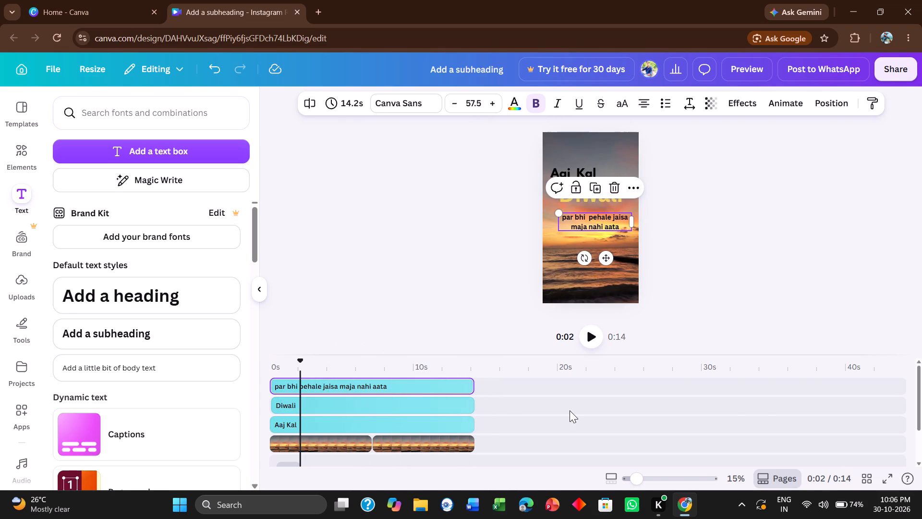
Return the playhead to 0:00 and play the reel from the beginning.
scroll(570, 410, right, 1)
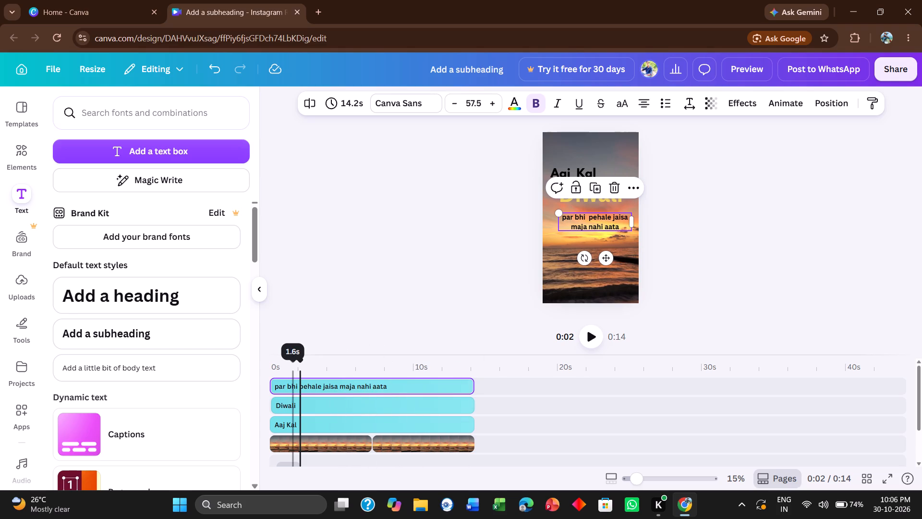
drag(302, 371, 263, 376)
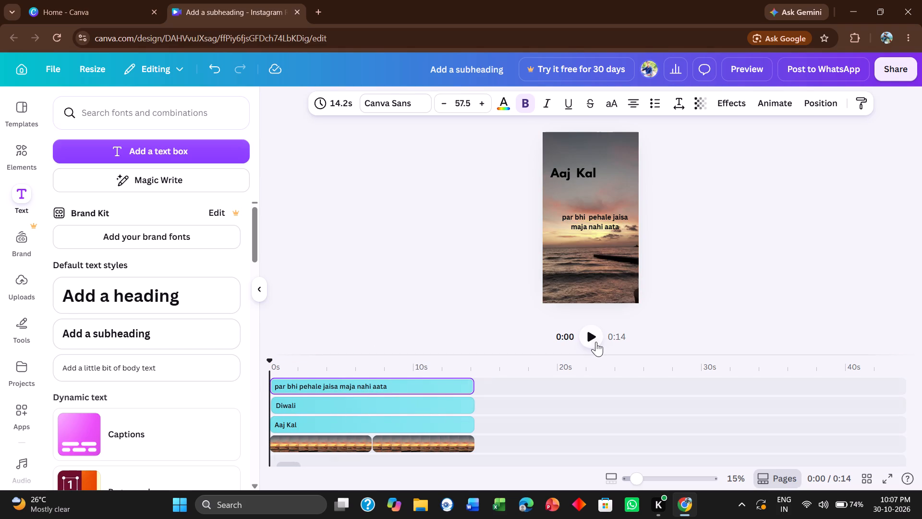
click(596, 342)
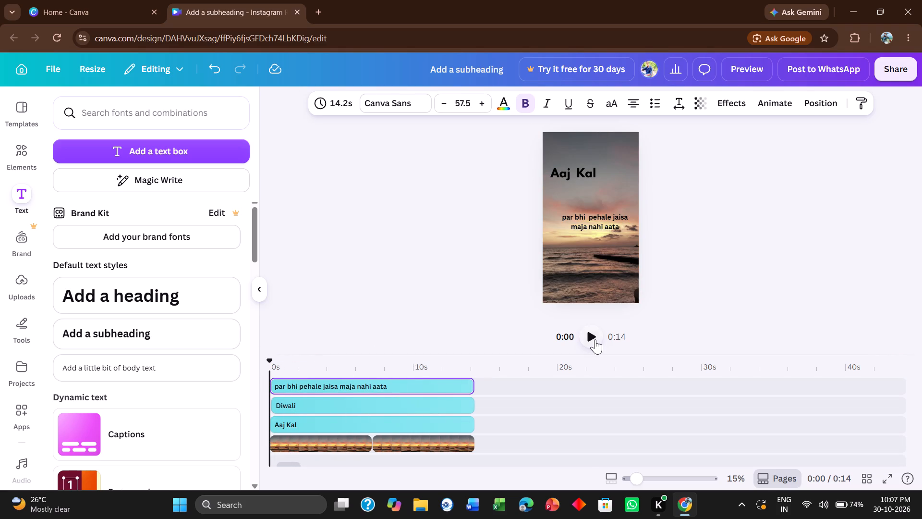
Play and pause the reel at 0:00 to check its opening frame.
click(595, 339)
click(595, 339)
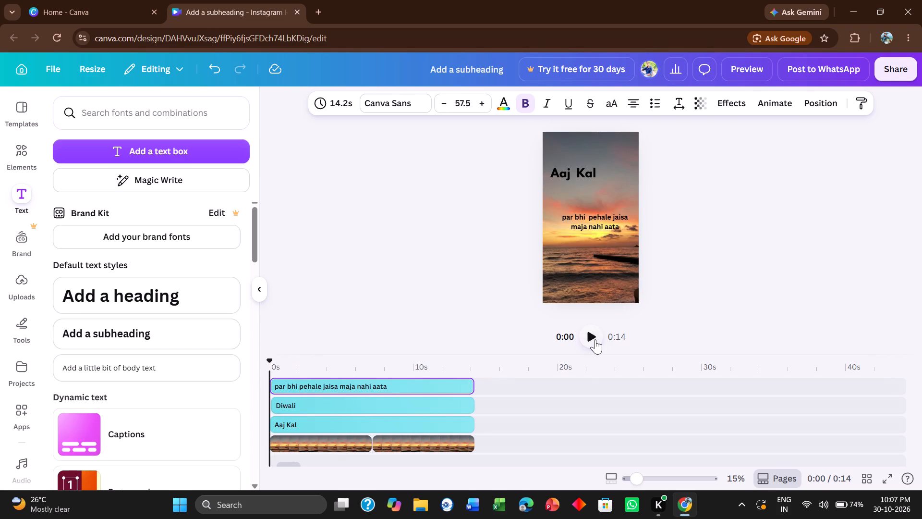
click(595, 339)
Extend the start of the "Diwali" text clip back to 0:00 so it lasts 14.2 s.
click(293, 405)
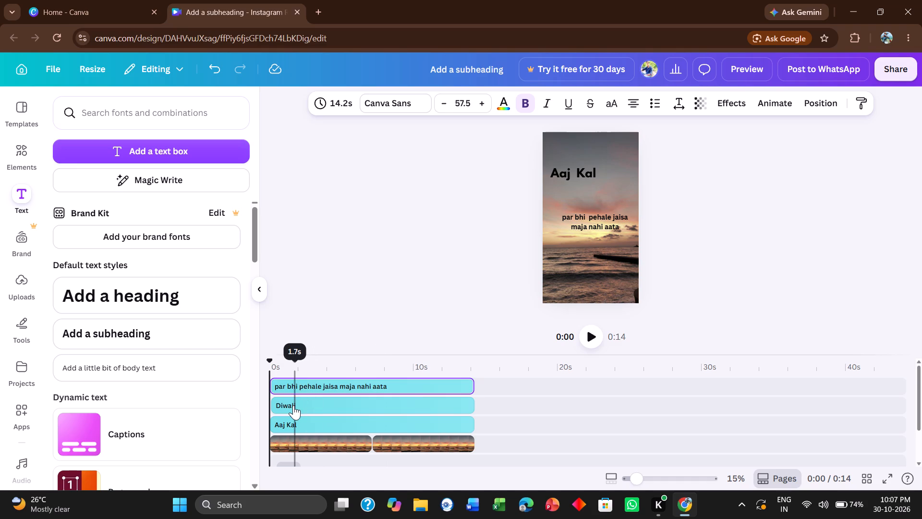
drag(271, 404, 259, 404)
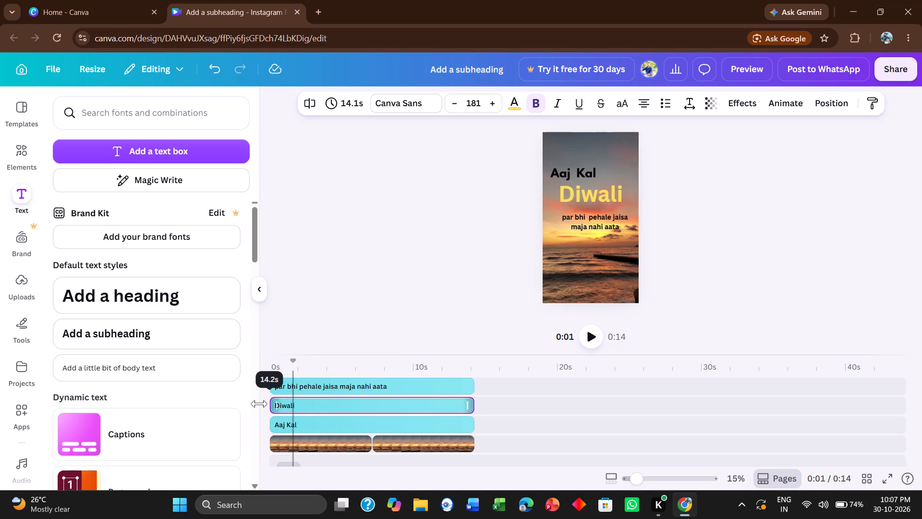
drag(259, 404, 264, 404)
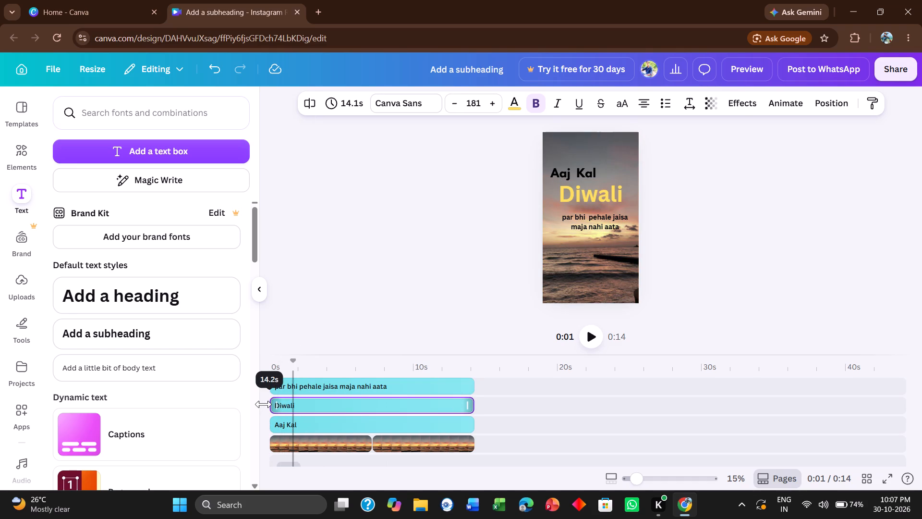
drag(264, 404, 266, 405)
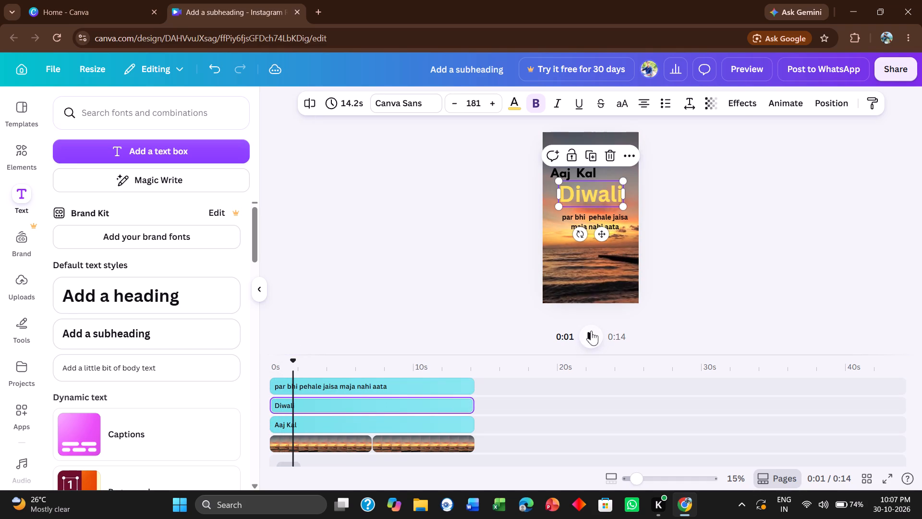
Play the reel from 0:01 to check the three text overlays.
click(584, 333)
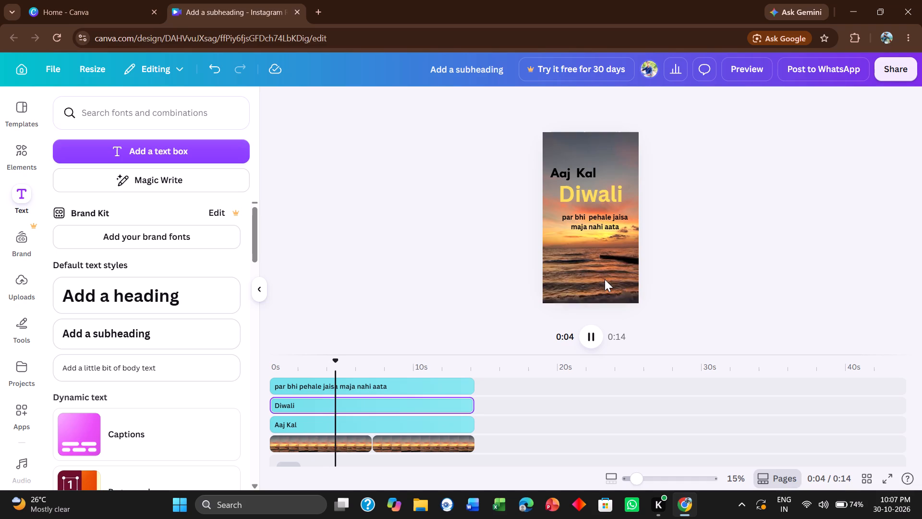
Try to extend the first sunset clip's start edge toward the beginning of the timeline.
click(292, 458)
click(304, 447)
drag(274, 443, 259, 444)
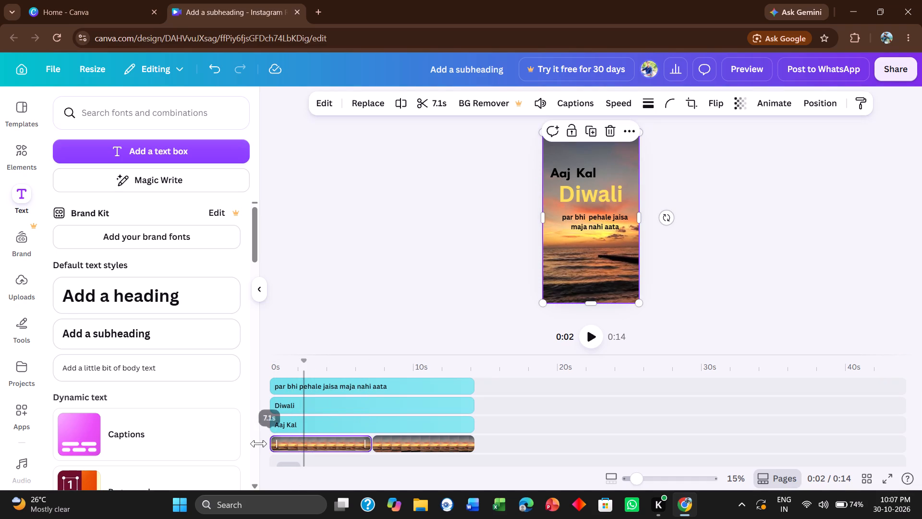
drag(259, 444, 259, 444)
Play the reel from 0:02 to review the footage with its text overlays.
click(589, 337)
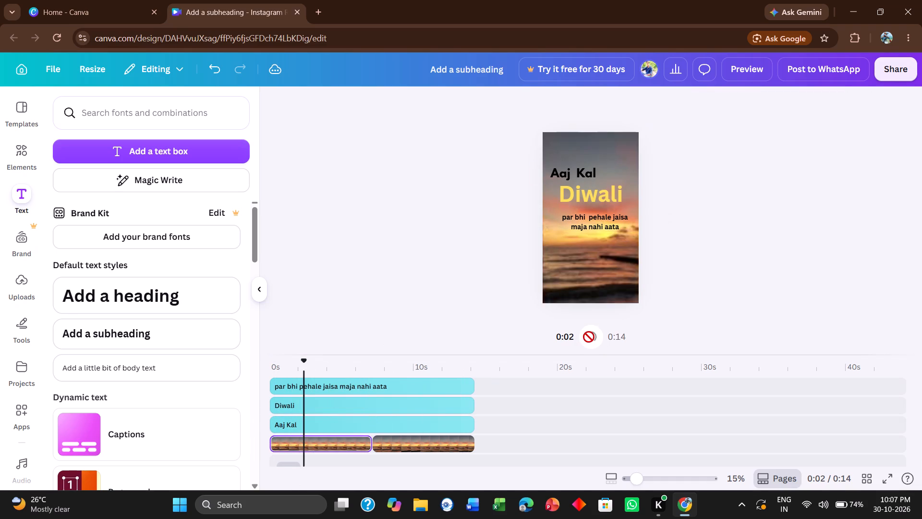